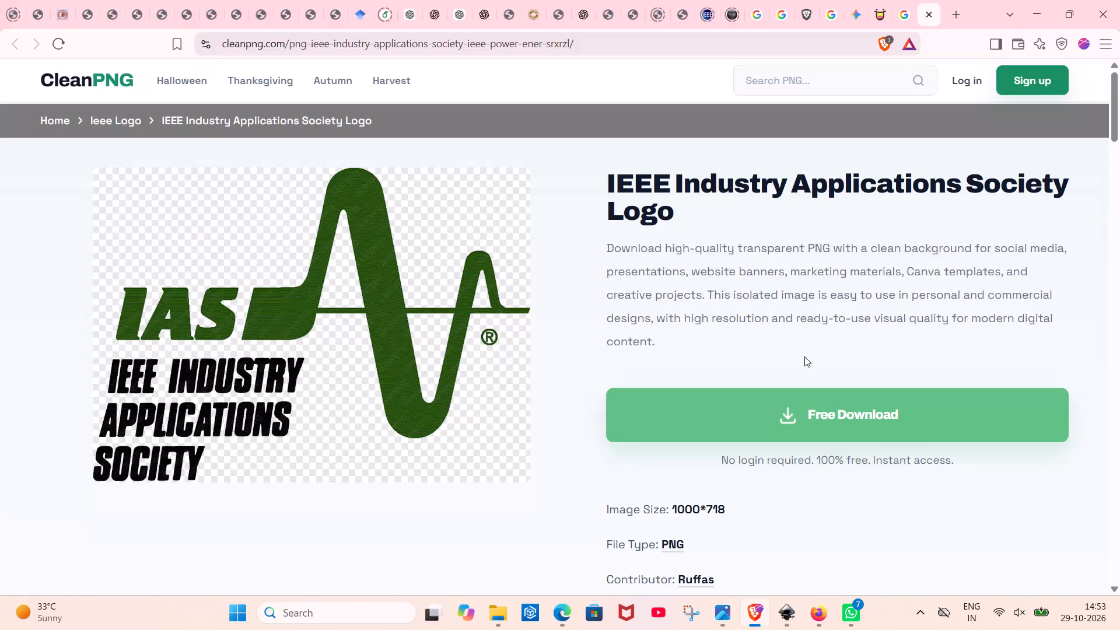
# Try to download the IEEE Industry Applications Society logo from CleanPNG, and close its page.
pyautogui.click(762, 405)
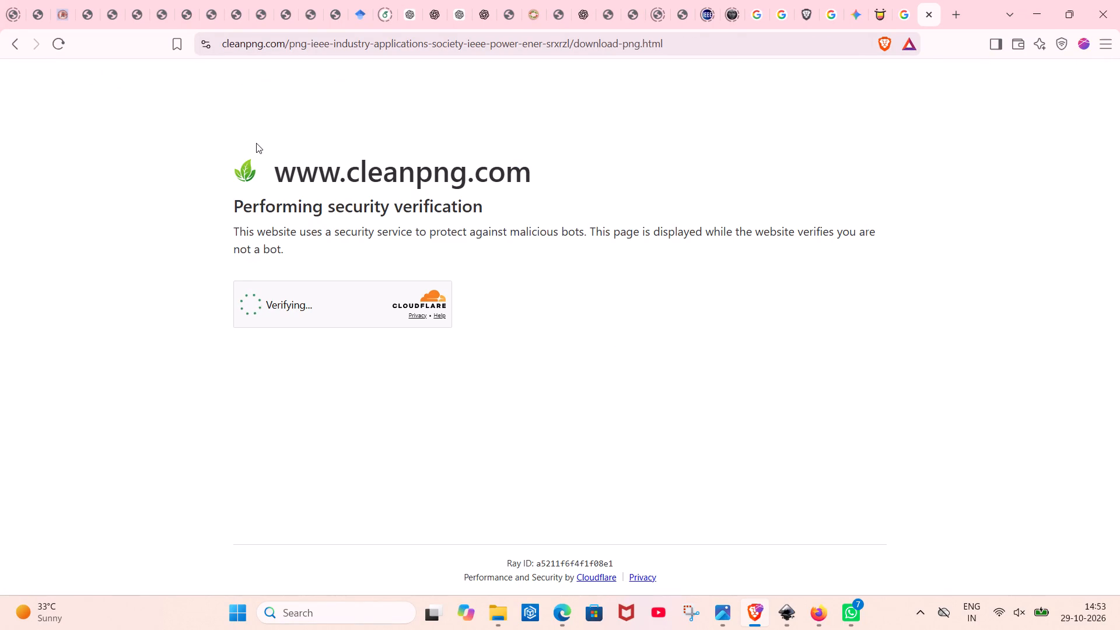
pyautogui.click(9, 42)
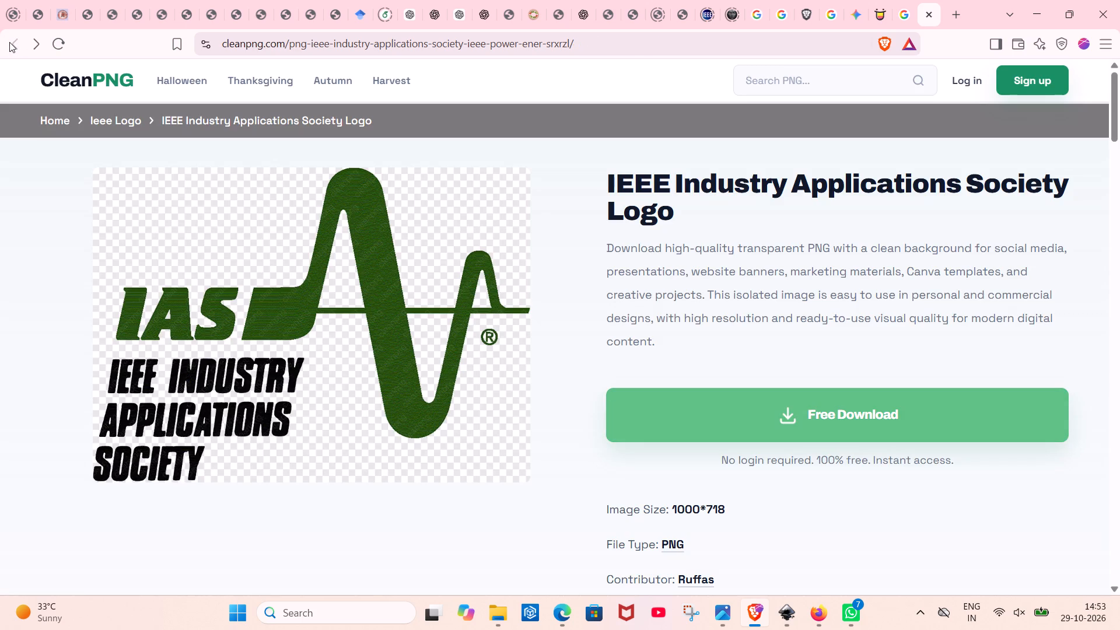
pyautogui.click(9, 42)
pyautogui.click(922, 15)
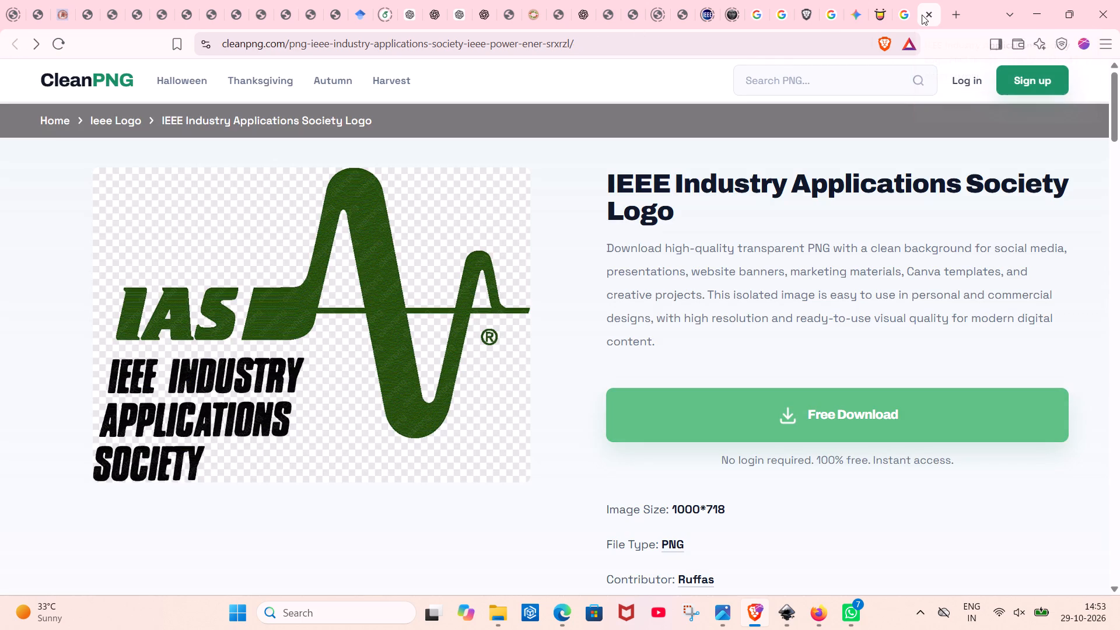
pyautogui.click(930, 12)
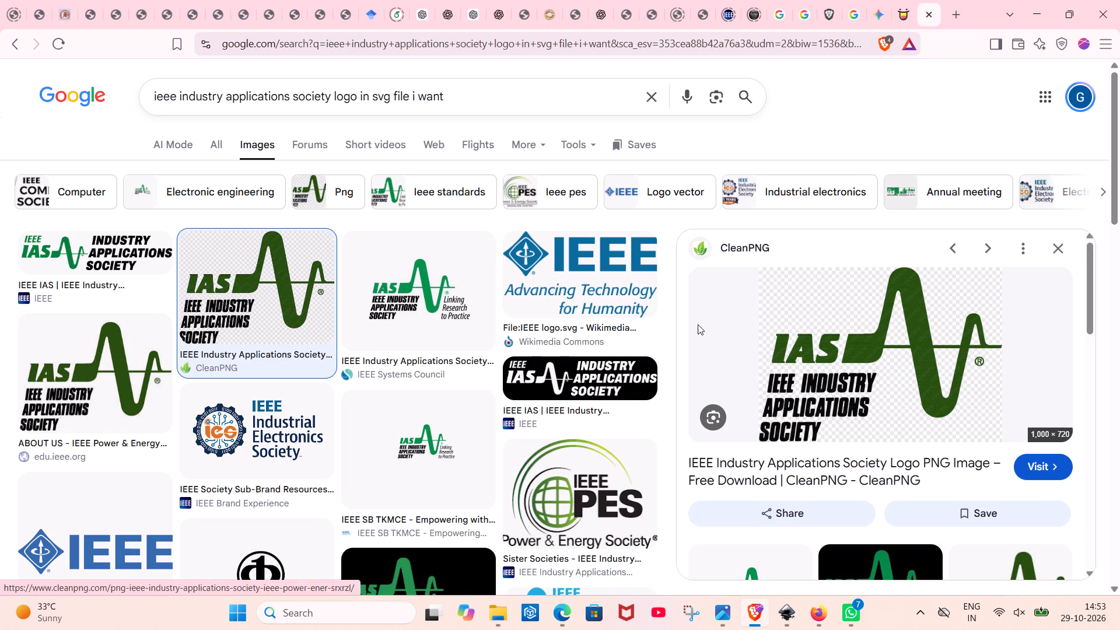
# Examine the image search results for IEEE Industry Applications Society logos, previewing the white IEEE IAS logo from IEEE.
pyautogui.scroll(-1, 698, 324)
pyautogui.click(620, 370)
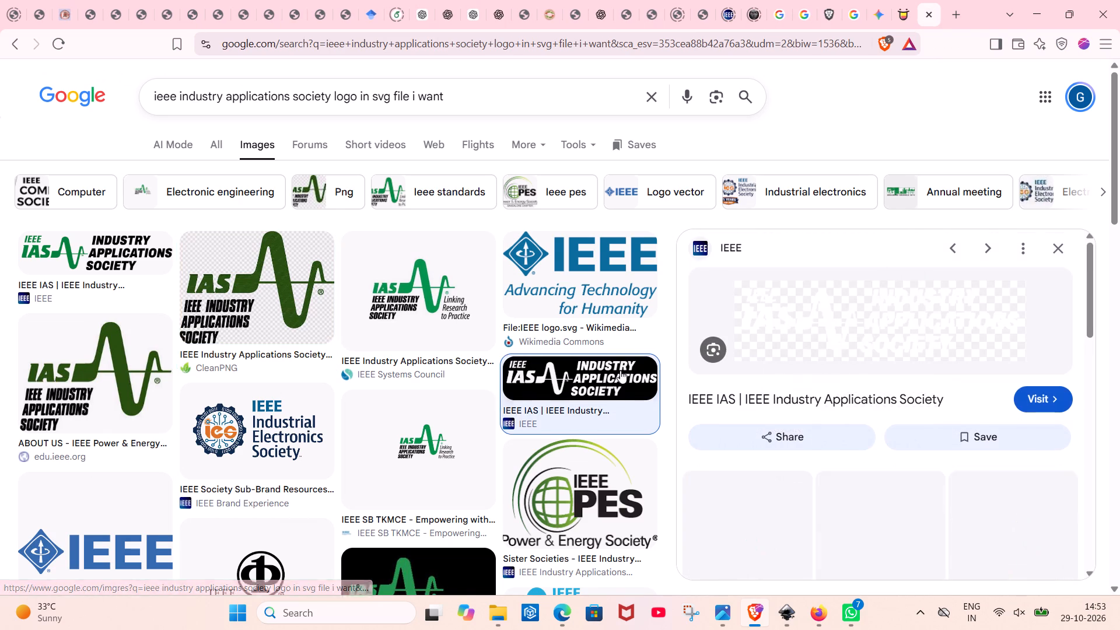
pyautogui.scroll(-4, 620, 370)
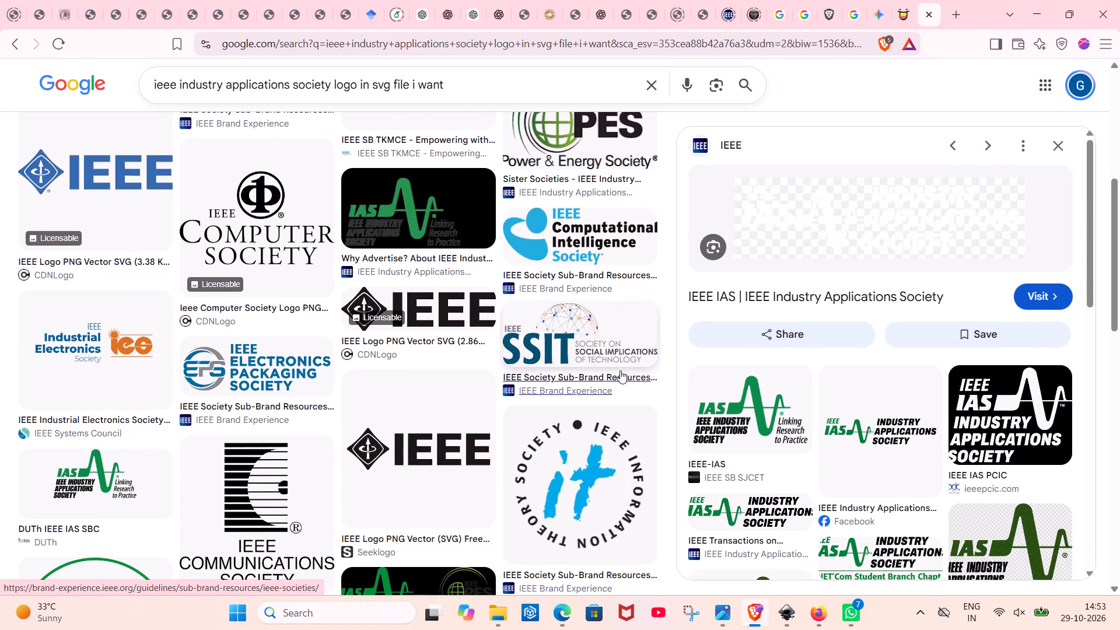
pyautogui.scroll(-4, 620, 370)
pyautogui.scroll(1, 620, 370)
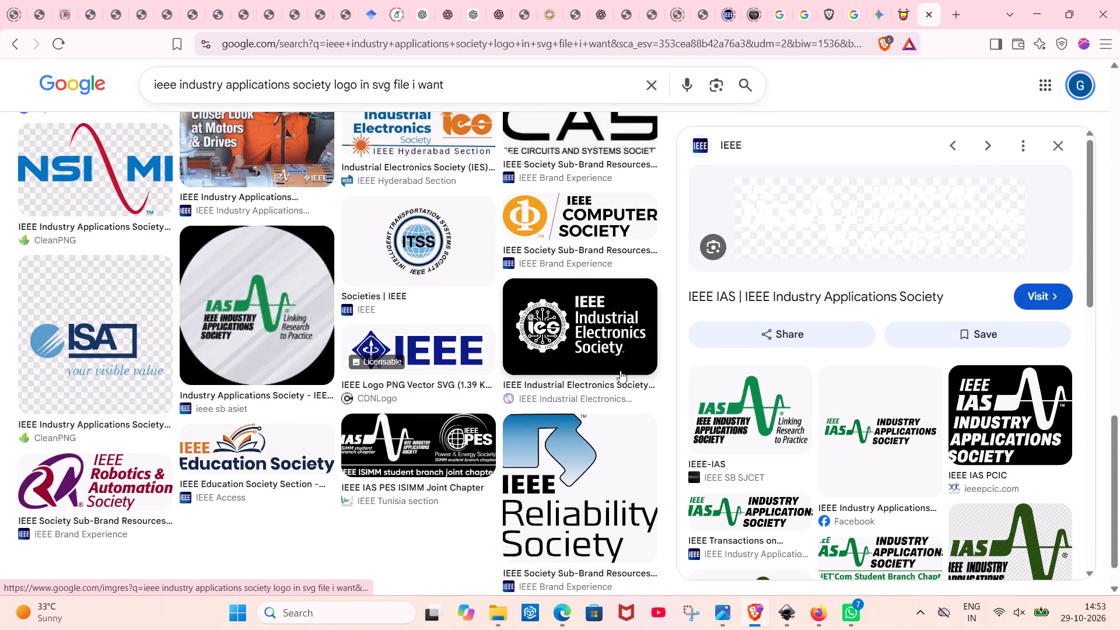
pyautogui.scroll(9, 620, 370)
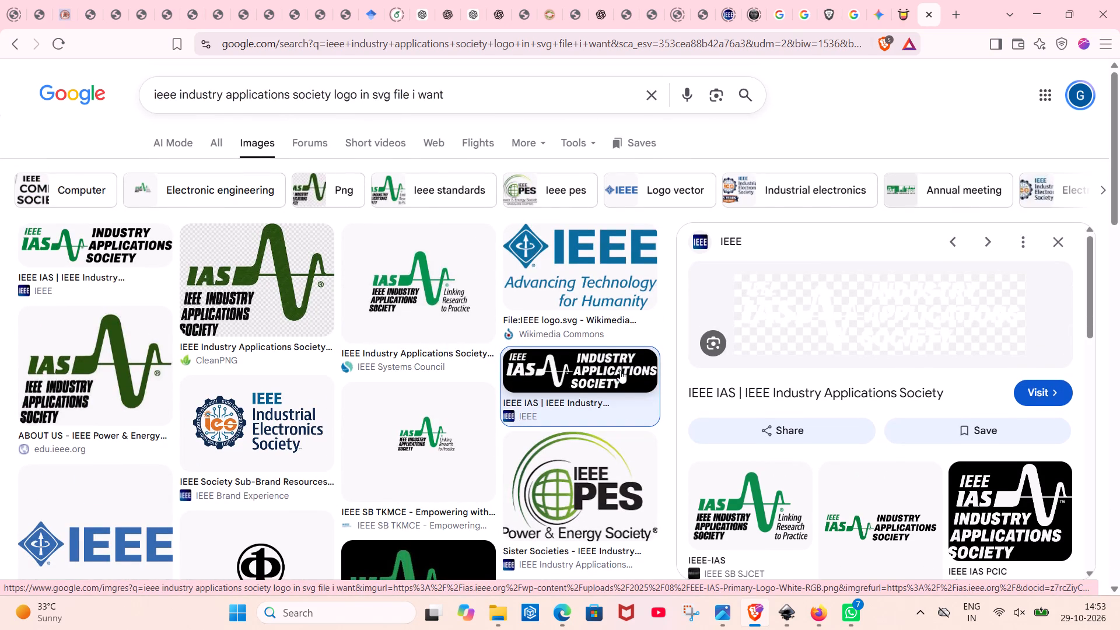
pyautogui.scroll(2, 620, 370)
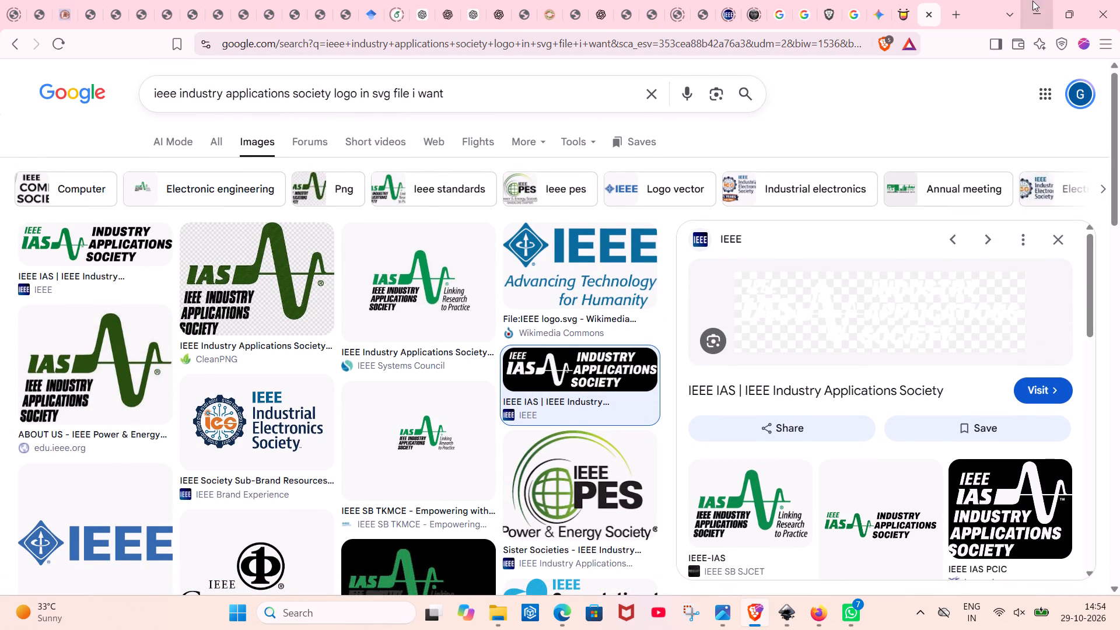
# Clear the open windows off the desktop and open the Gallery in File Explorer.
pyautogui.click(1036, 1)
pyautogui.click(1036, 1)
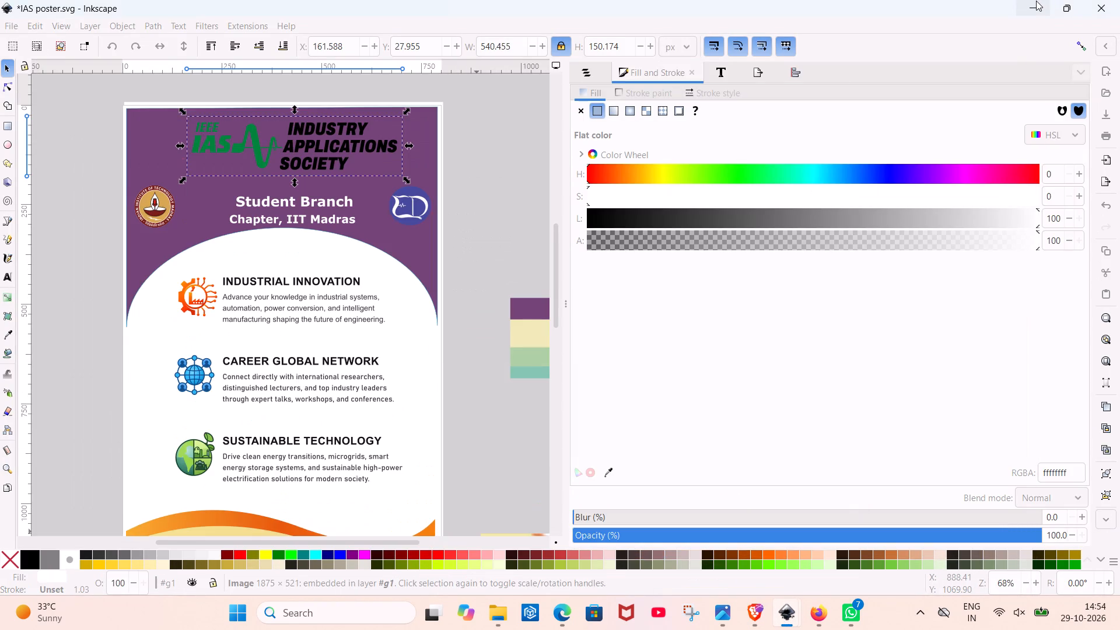
pyautogui.click(1036, 1)
pyautogui.click(1036, 1)
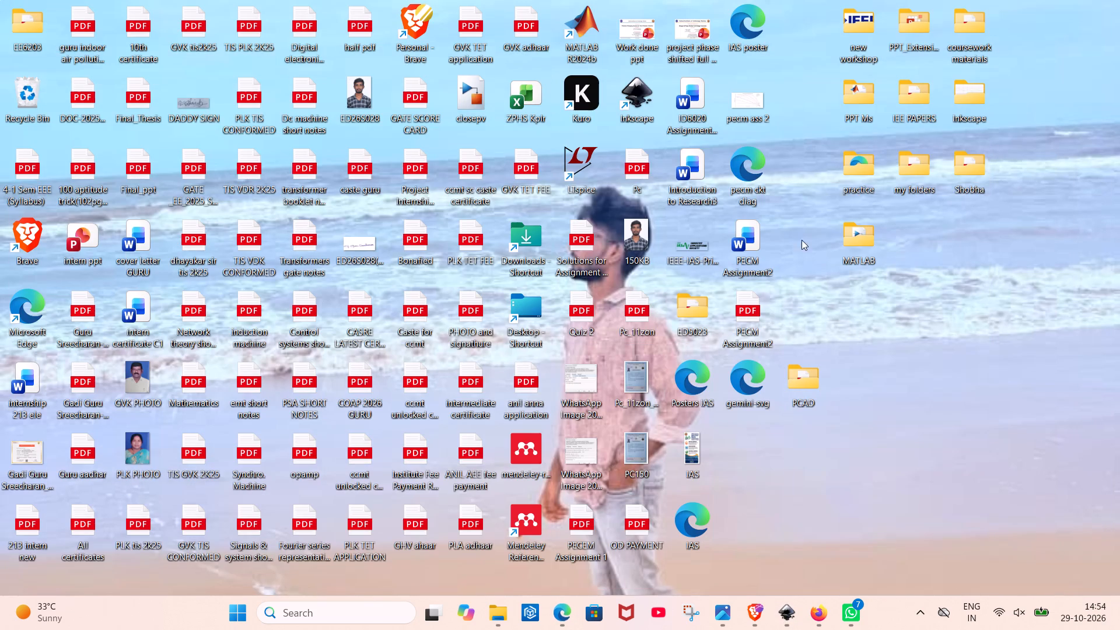
pyautogui.click(494, 623)
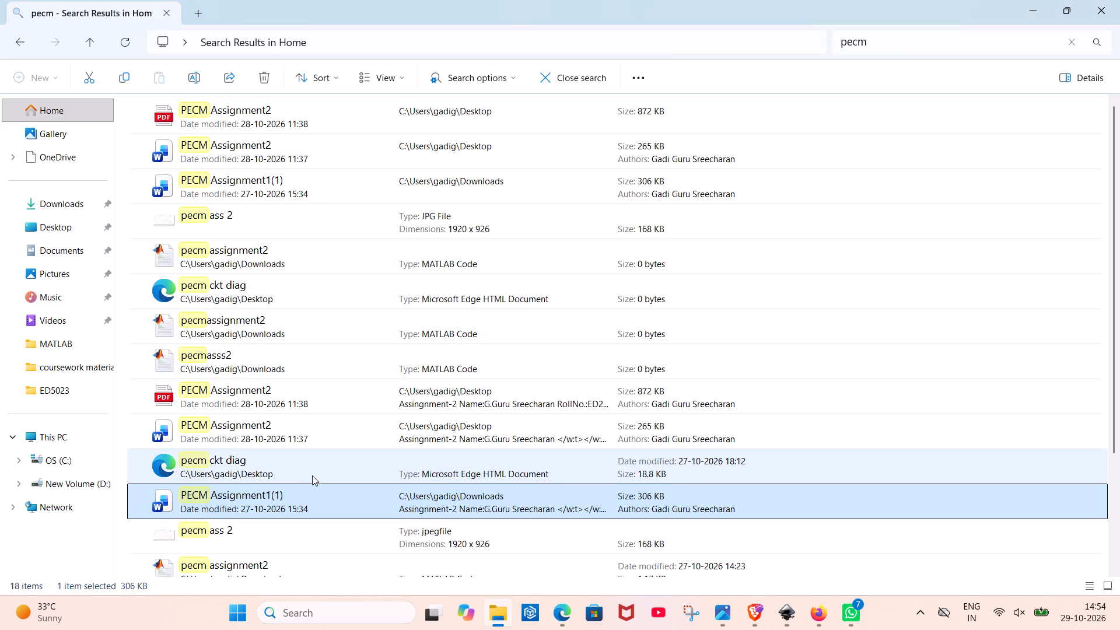
pyautogui.click(69, 125)
pyautogui.click(66, 208)
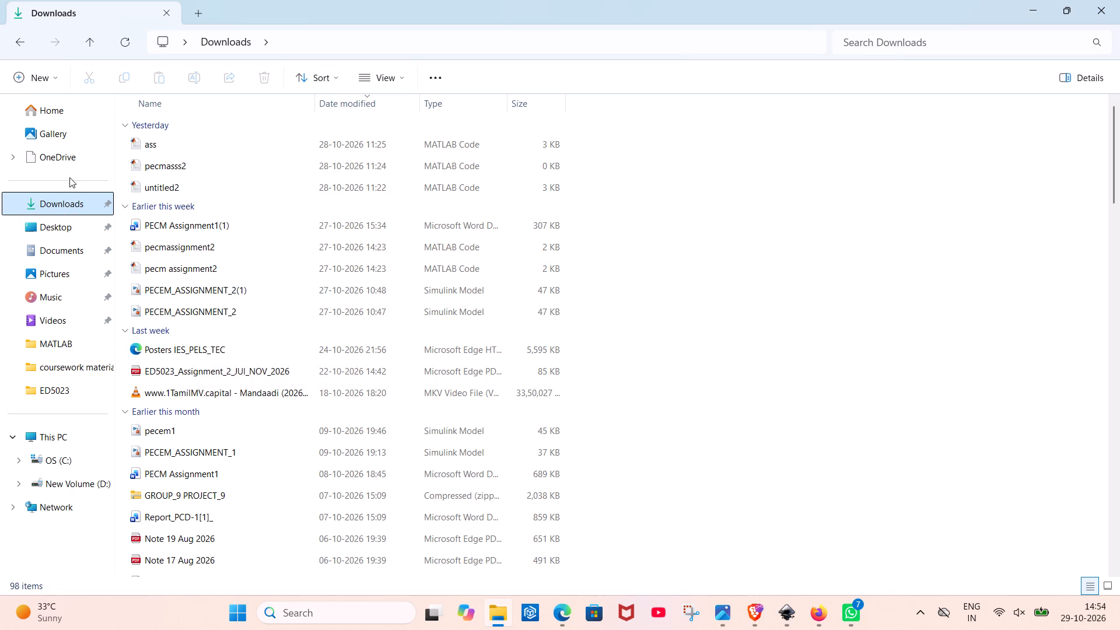
pyautogui.click(82, 139)
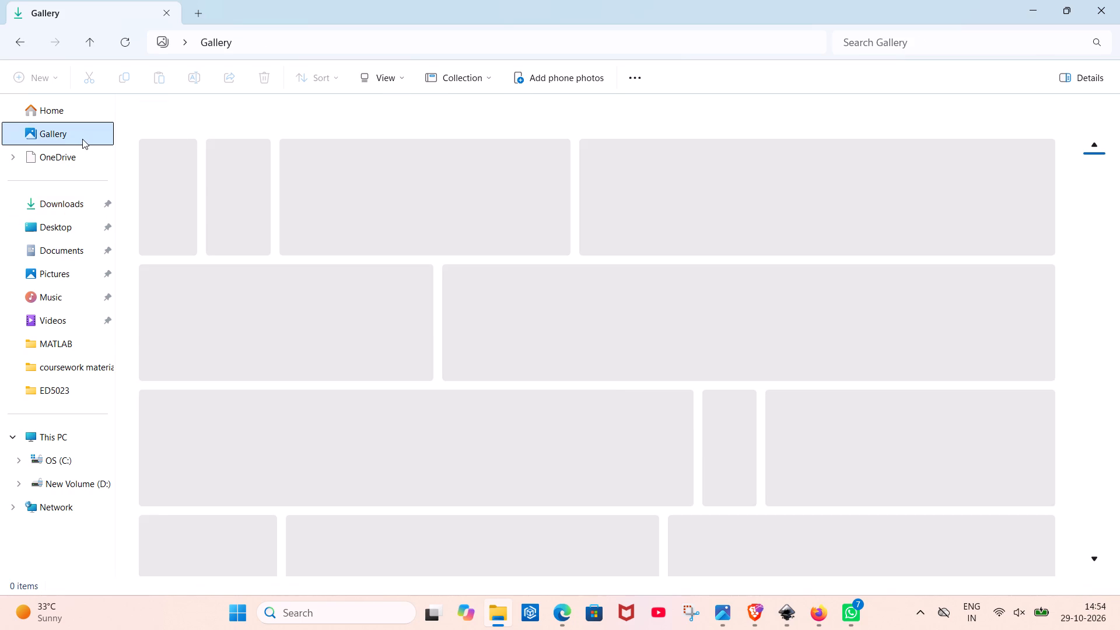
# Open the IEEE IAS logo screenshot with the grey background from October 2026, and close the viewer.
pyautogui.click(232, 332)
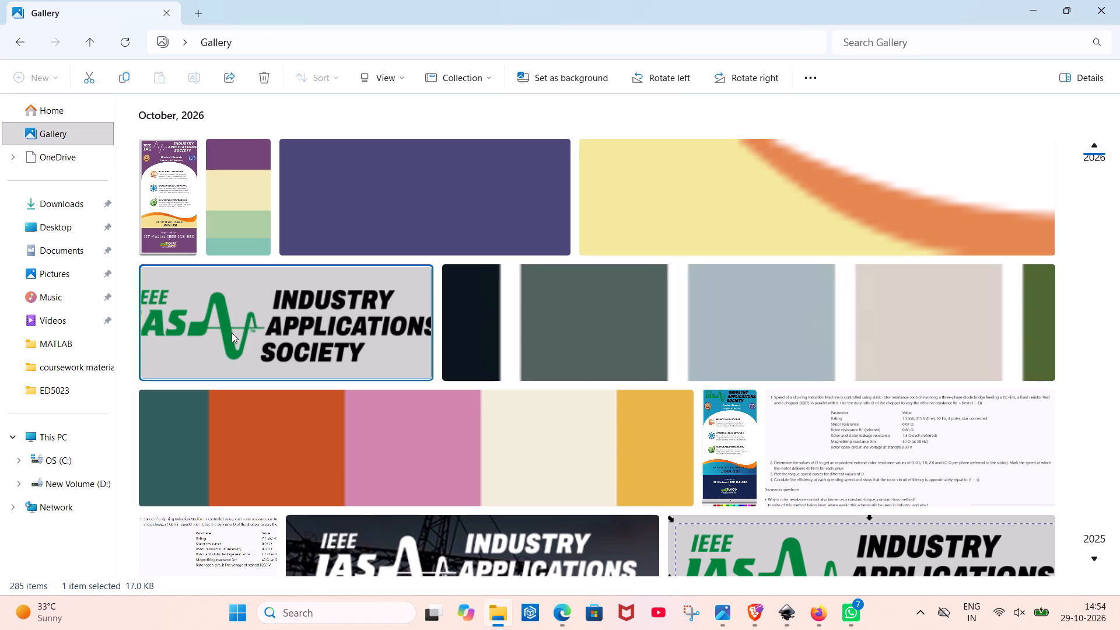
pyautogui.doubleClick(232, 332)
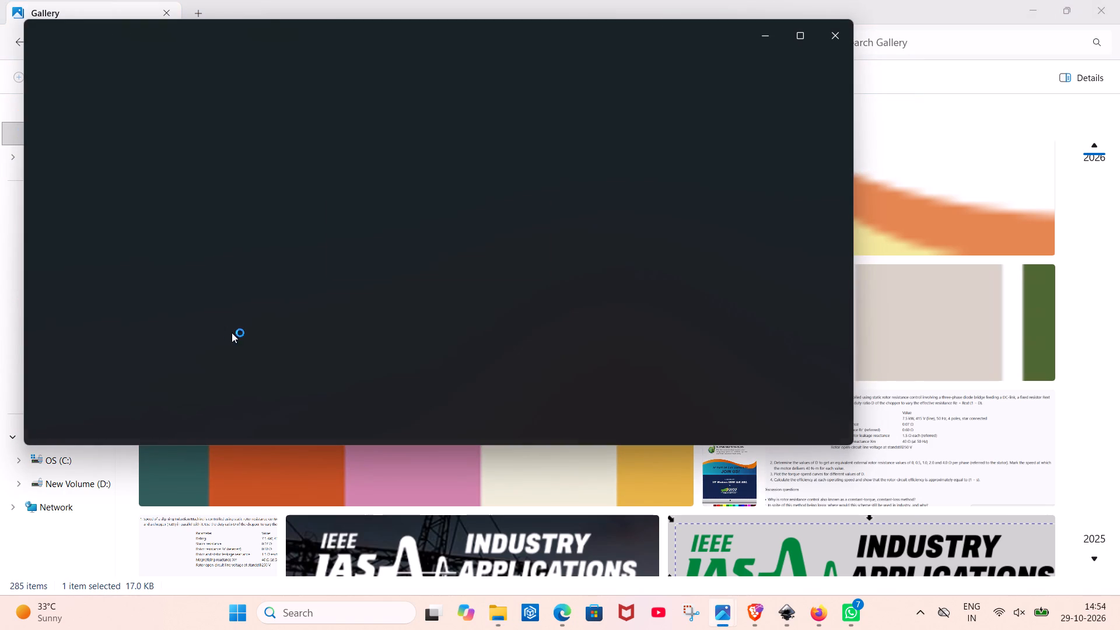
pyautogui.click(840, 39)
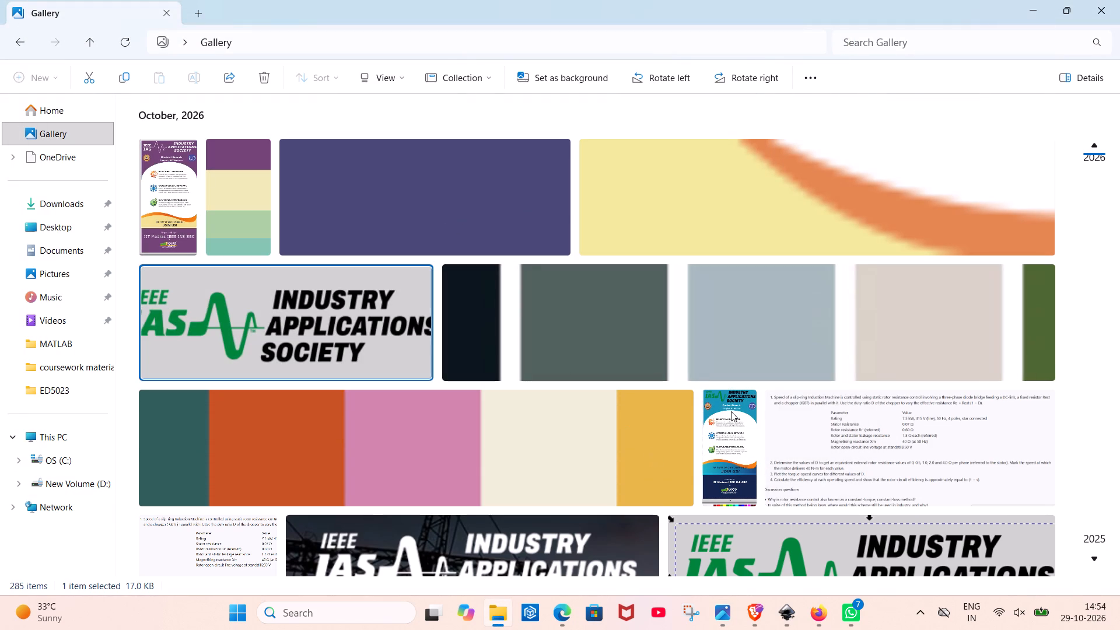
# View the screenshot of the blue IAS Student Branch poster, and close the viewer.
pyautogui.click(731, 411)
pyautogui.click(731, 411)
pyautogui.tripleClick(731, 411)
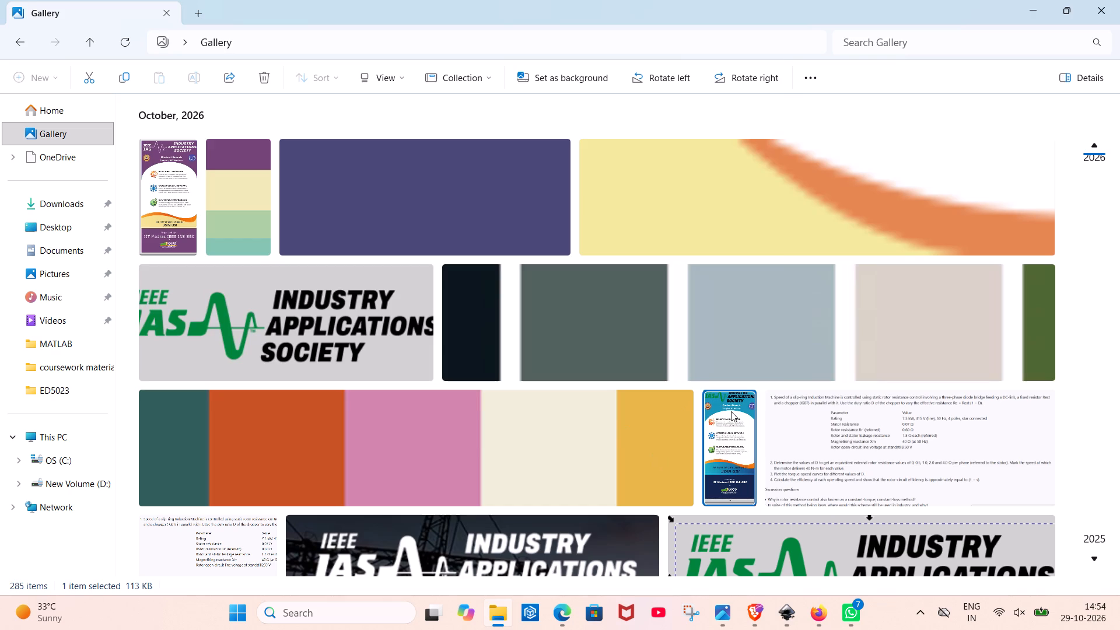
pyautogui.tripleClick(731, 411)
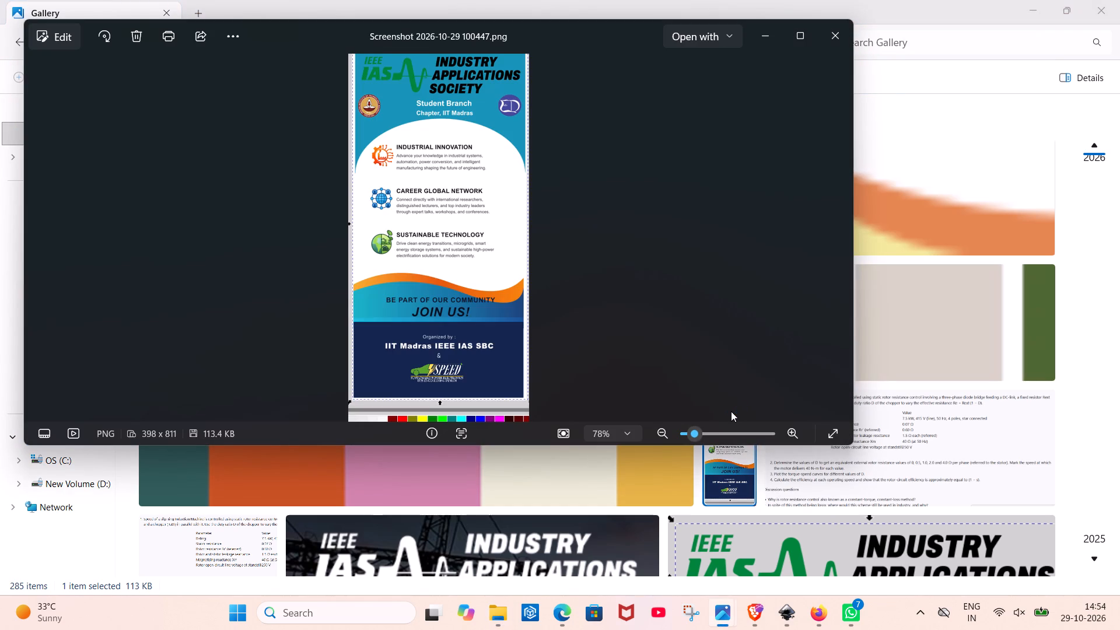
pyautogui.scroll(1, 470, 262)
pyautogui.scroll(-3, 470, 262)
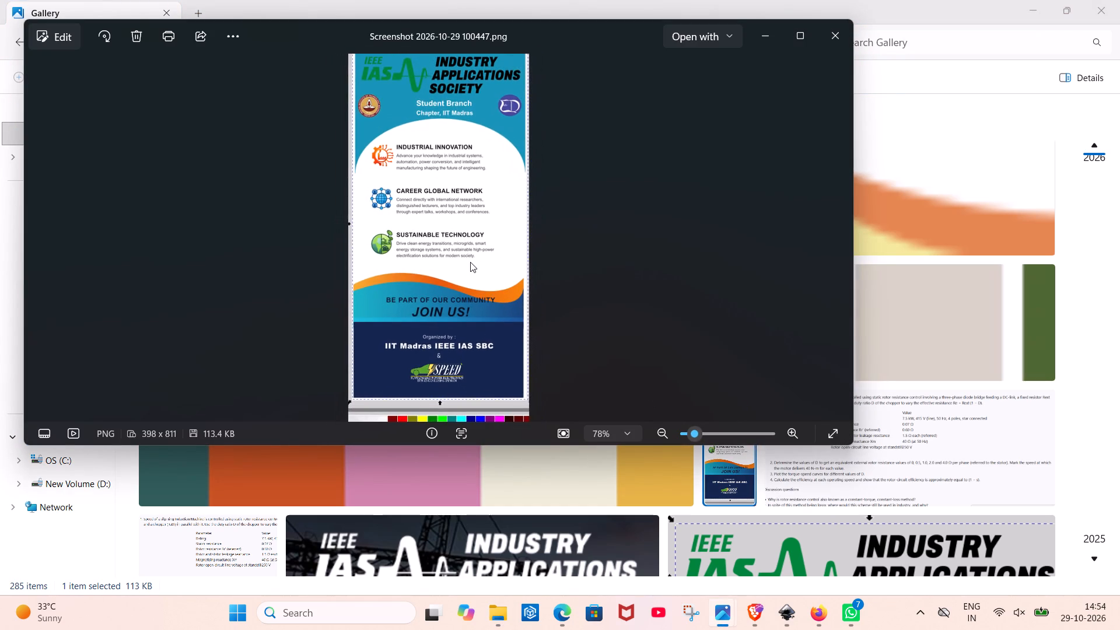
pyautogui.scroll(-5, 470, 262)
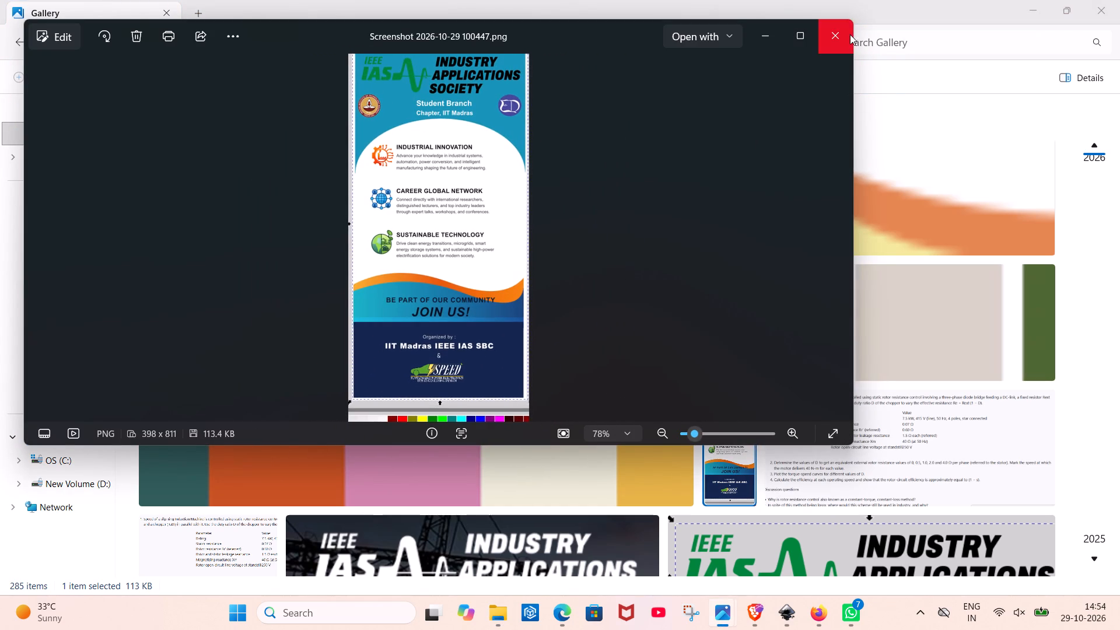
pyautogui.click(846, 27)
# Look through the Gallery's screenshots from October 2026 back to November 2025 for IEEE IAS logo and poster images.
pyautogui.scroll(-2, 747, 328)
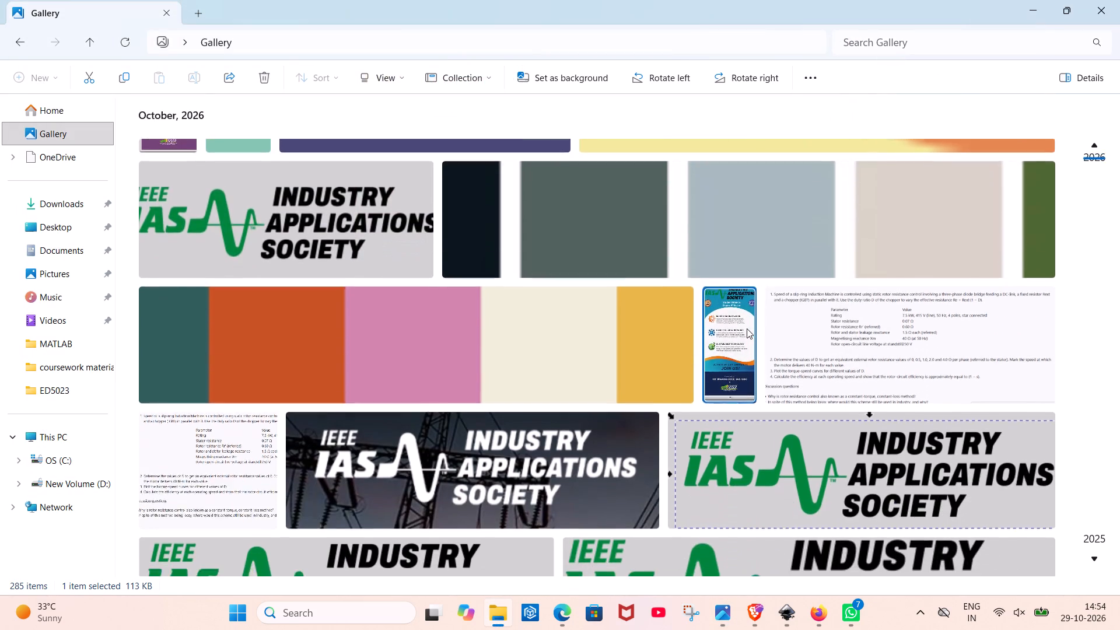
pyautogui.scroll(-5, 747, 328)
pyautogui.scroll(1, 747, 328)
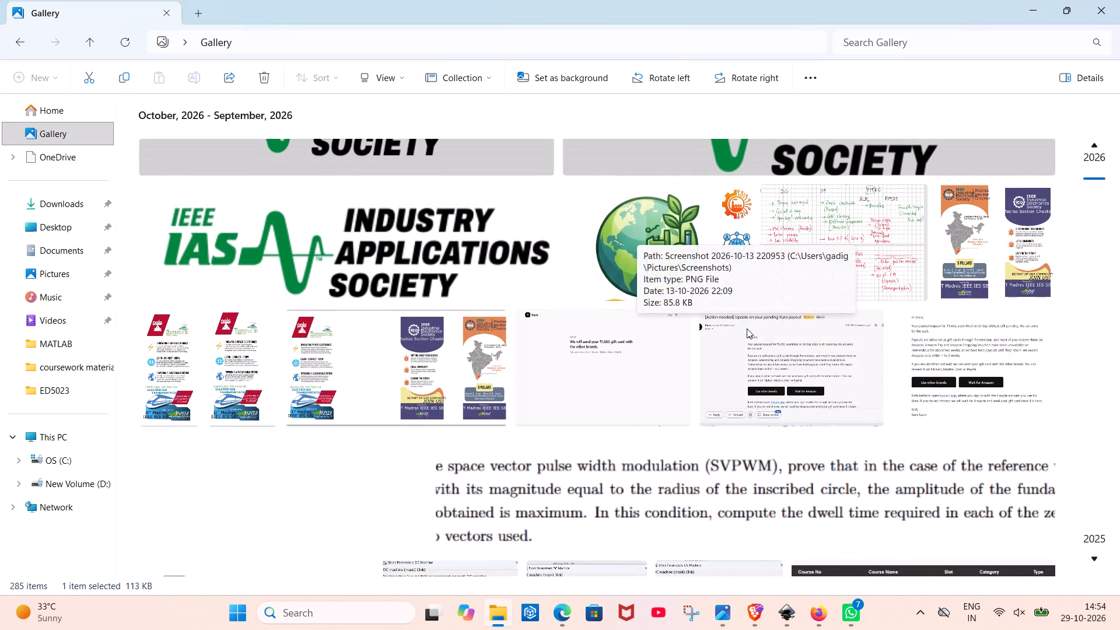
pyautogui.scroll(1, 747, 328)
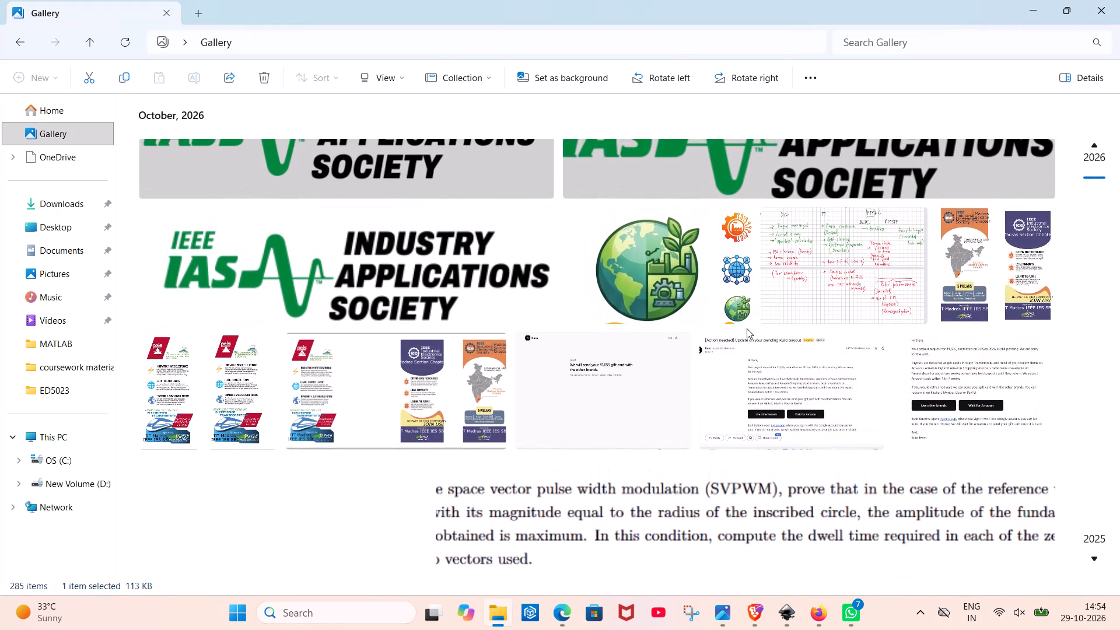
pyautogui.scroll(2, 747, 328)
pyautogui.click(815, 279)
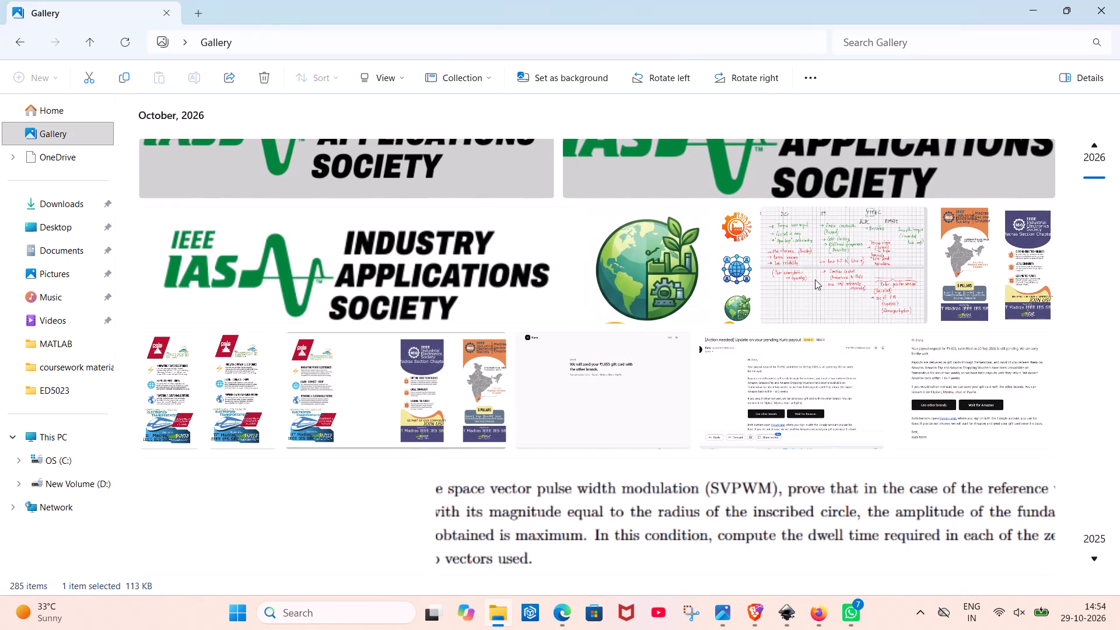
pyautogui.scroll(-1, 625, 272)
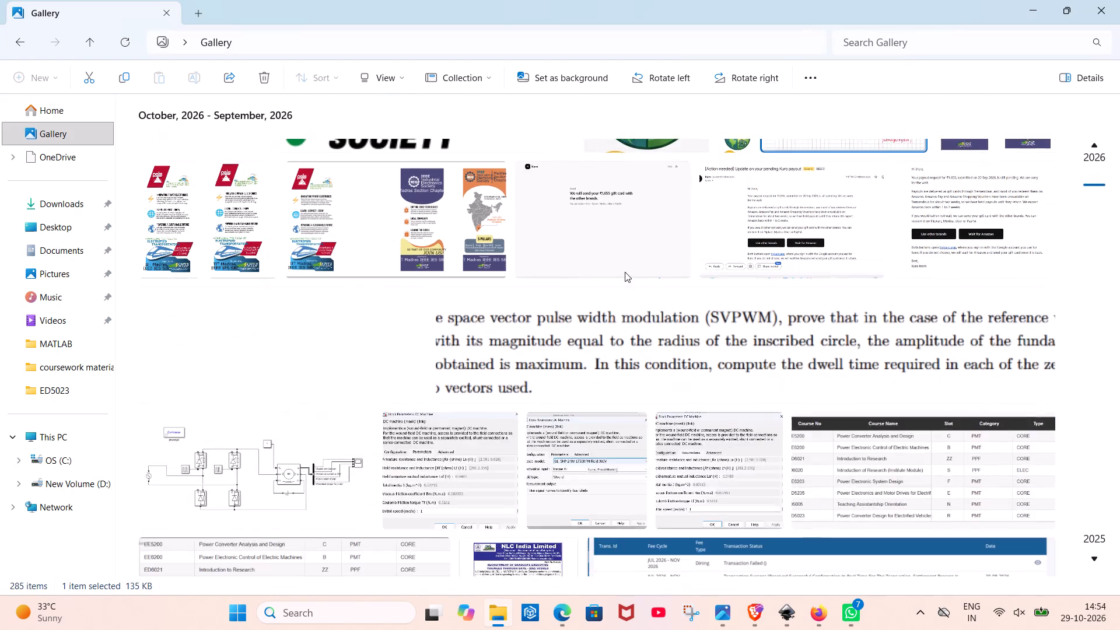
pyautogui.scroll(-5, 625, 272)
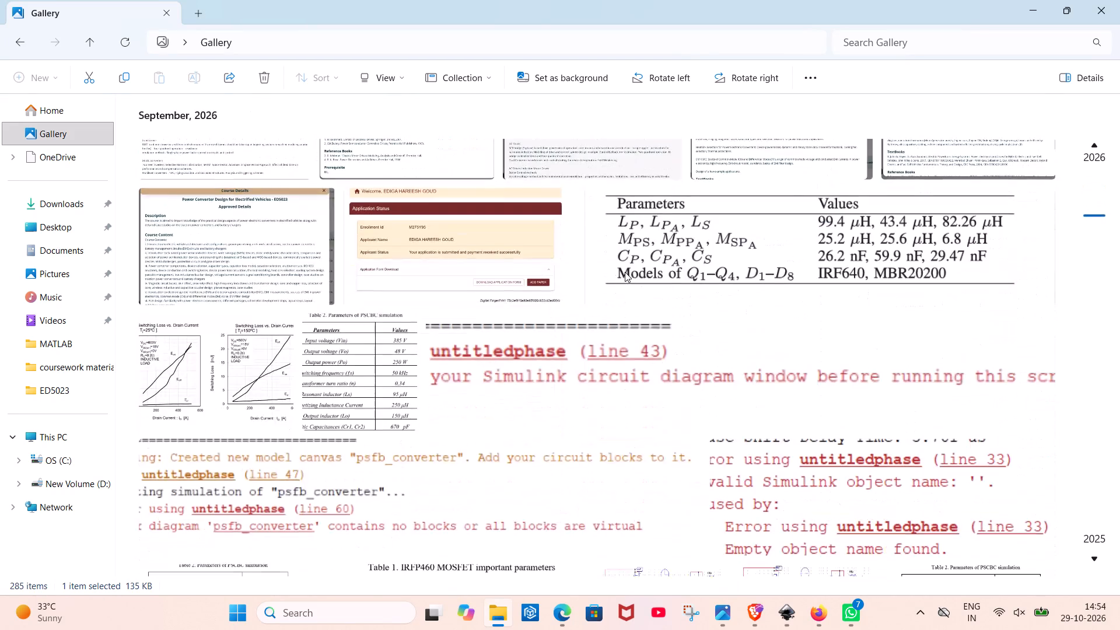
pyautogui.scroll(-5, 625, 272)
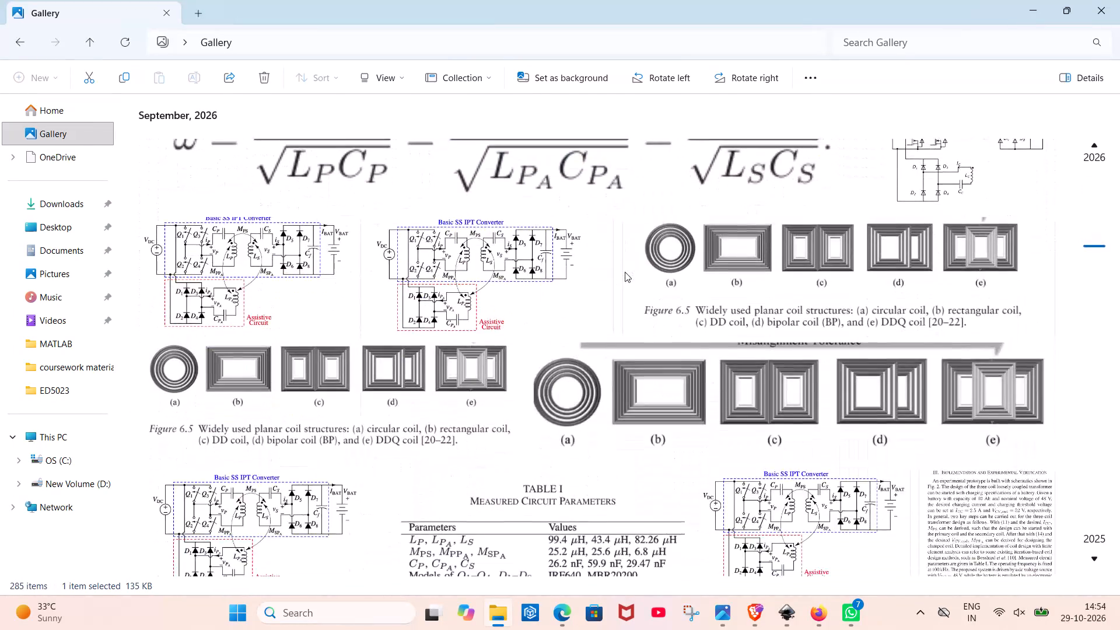
pyautogui.scroll(-6, 625, 272)
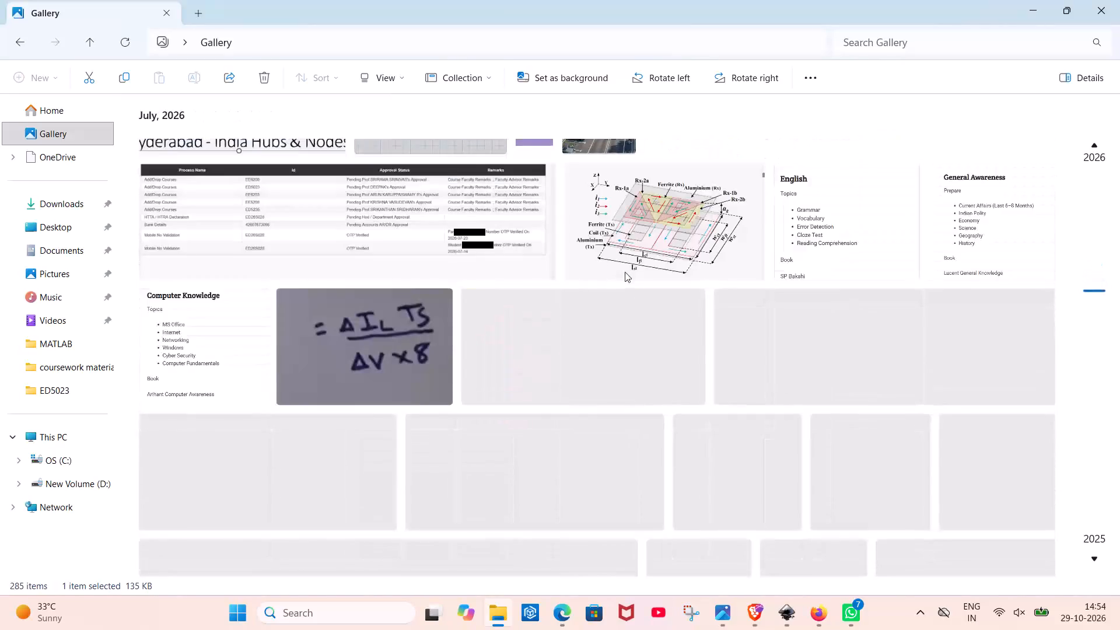
pyautogui.scroll(-4, 625, 272)
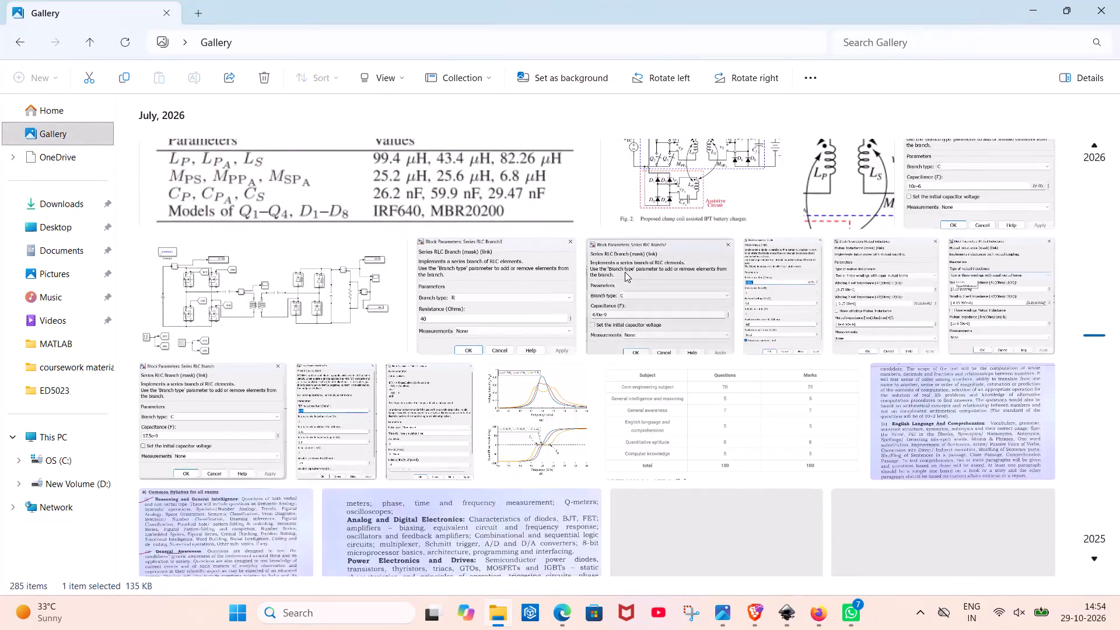
pyautogui.scroll(-7, 625, 272)
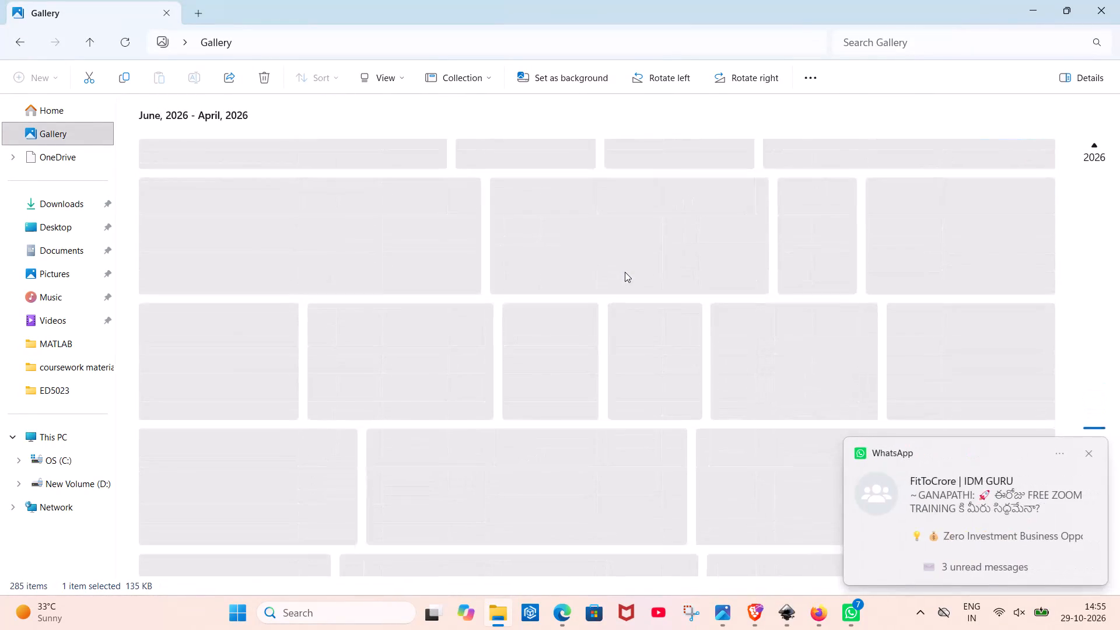
pyautogui.scroll(-2, 625, 272)
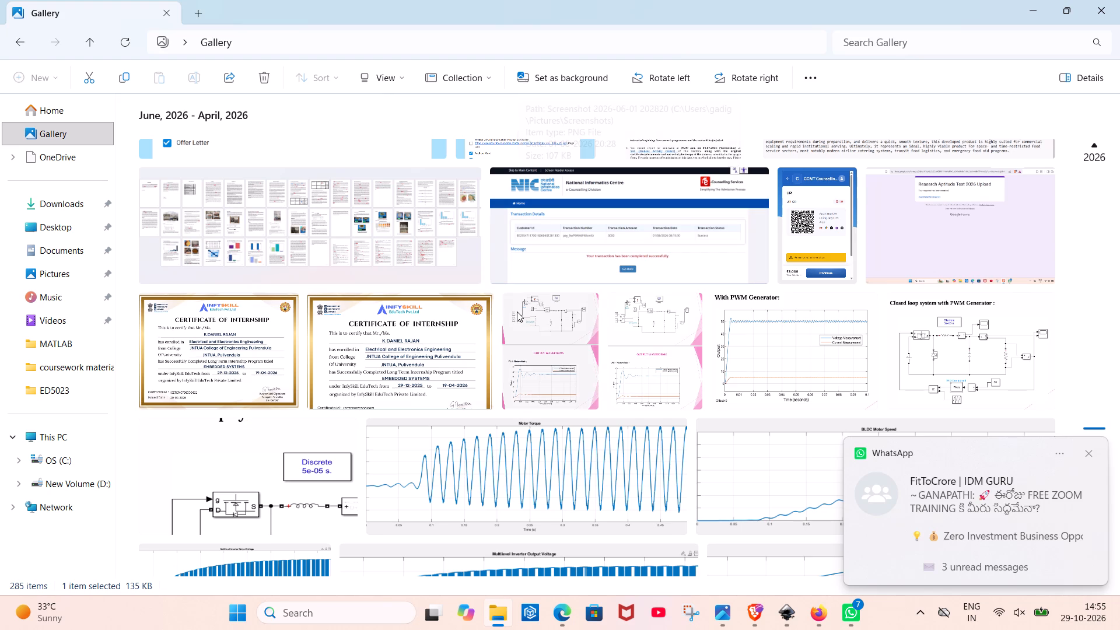
pyautogui.scroll(-5, 654, 330)
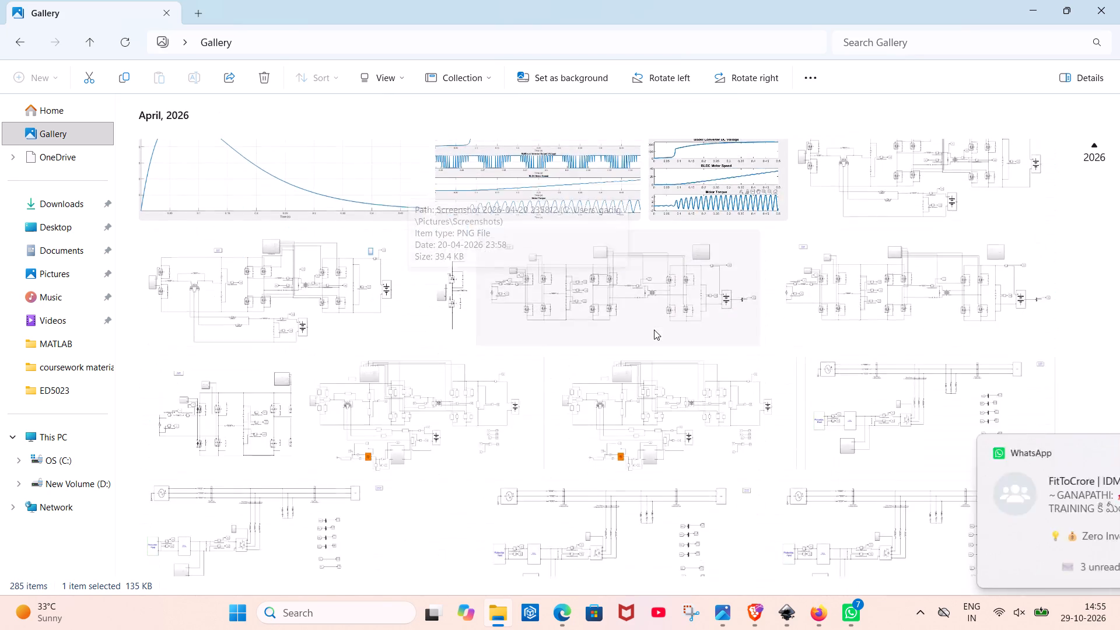
pyautogui.scroll(-7, 654, 330)
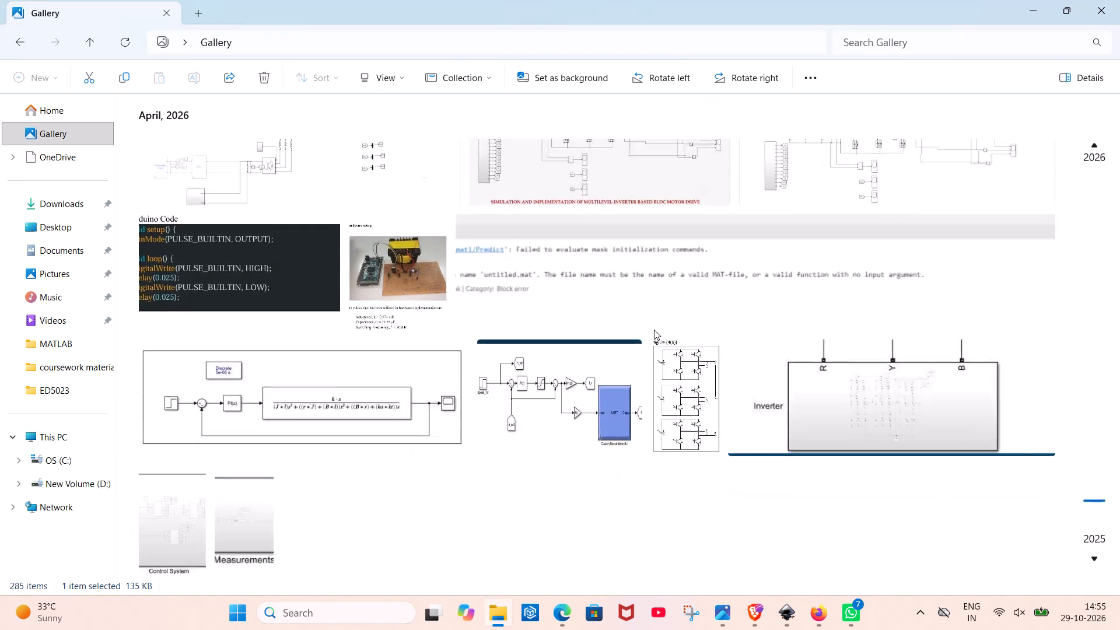
pyautogui.scroll(-7, 654, 330)
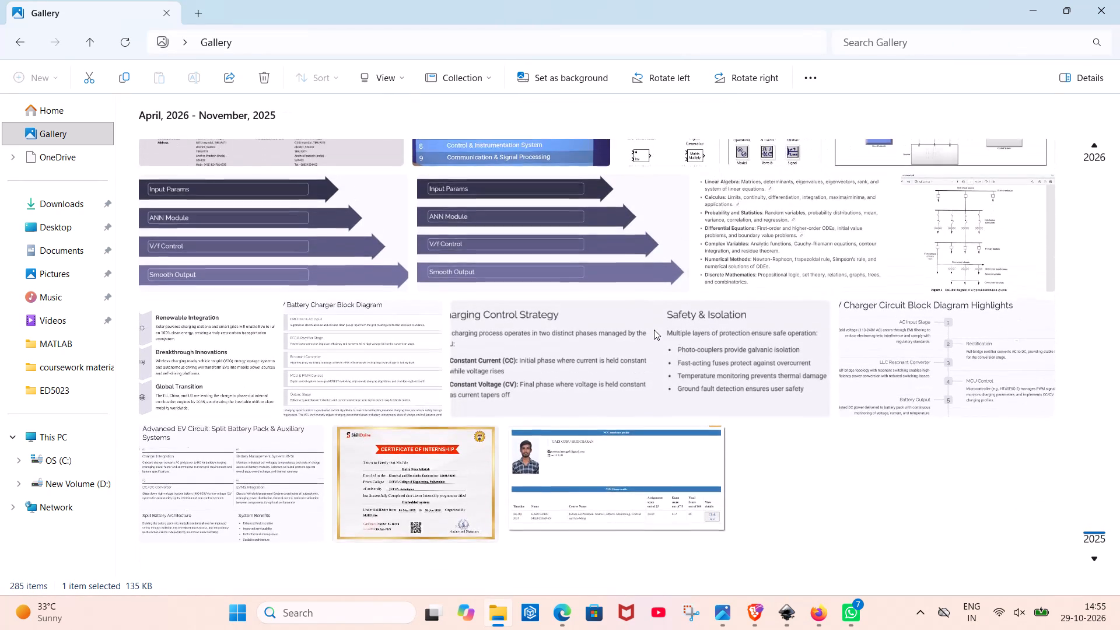
# Return to the October 2026 images in the Gallery and re-examine the IEEE IAS logo and poster screenshots.
pyautogui.scroll(14, 555, 318)
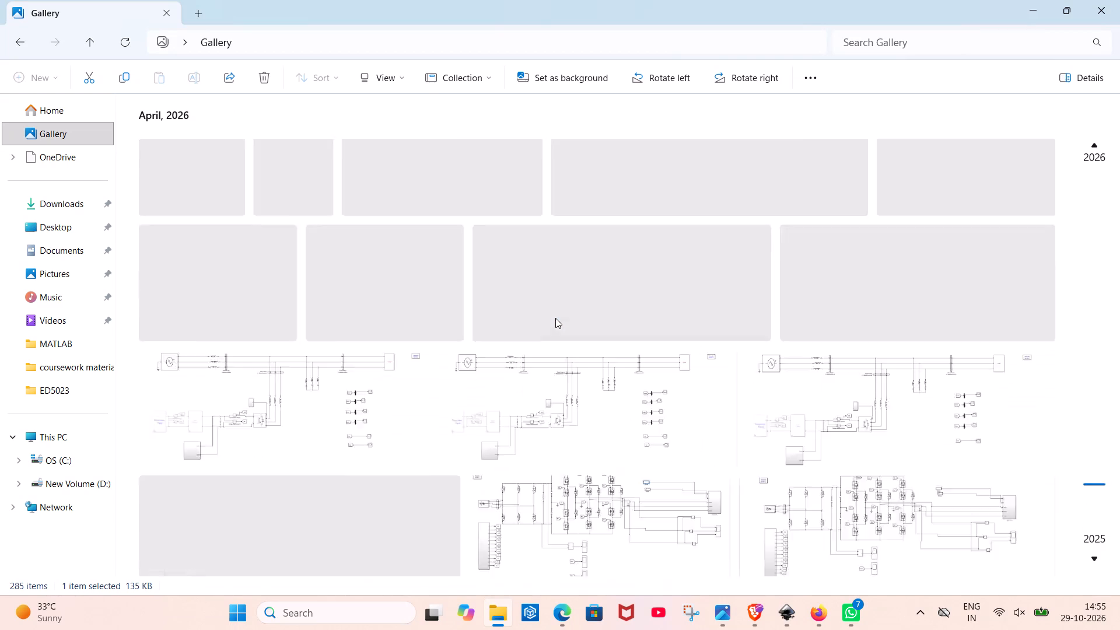
pyautogui.scroll(20, 555, 318)
pyautogui.scroll(20, 555, 318)
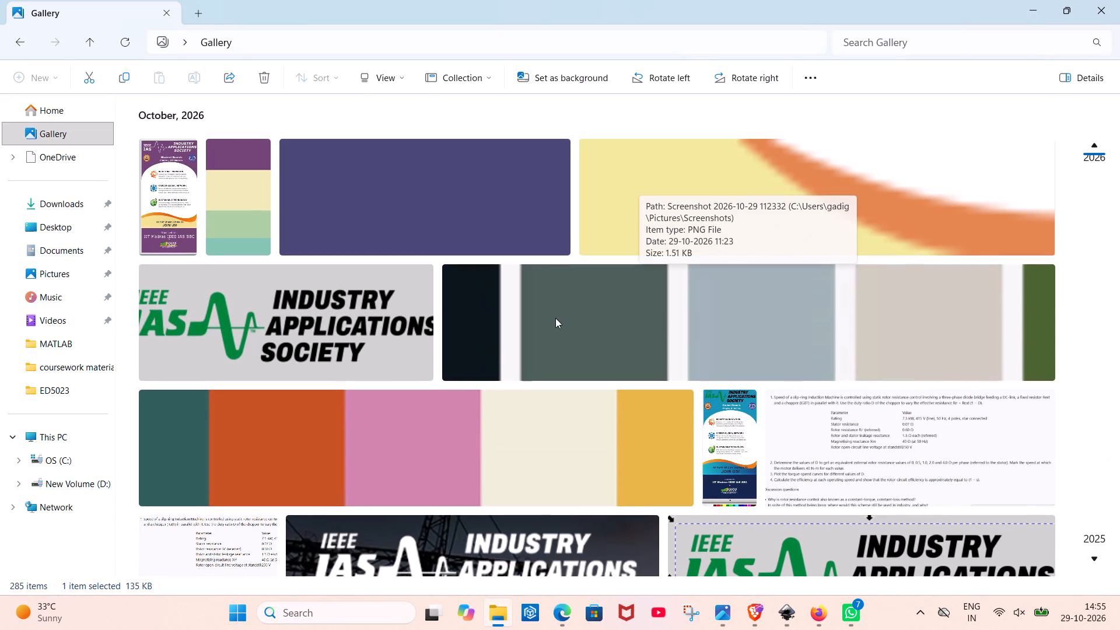
pyautogui.scroll(-2, 555, 318)
pyautogui.scroll(1, 555, 318)
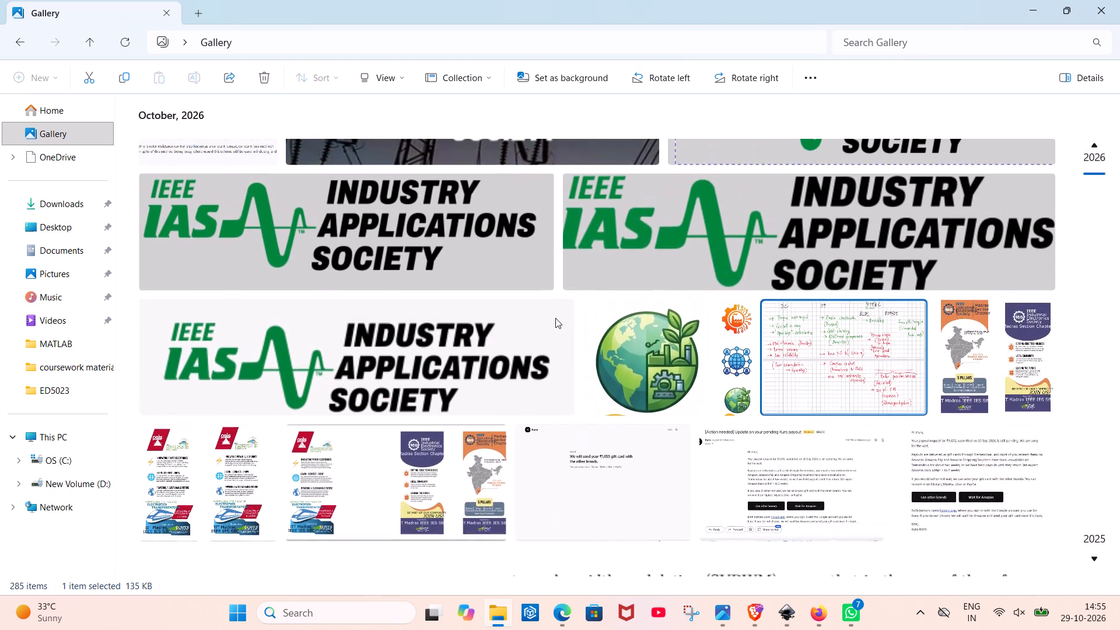
pyautogui.scroll(3, 555, 318)
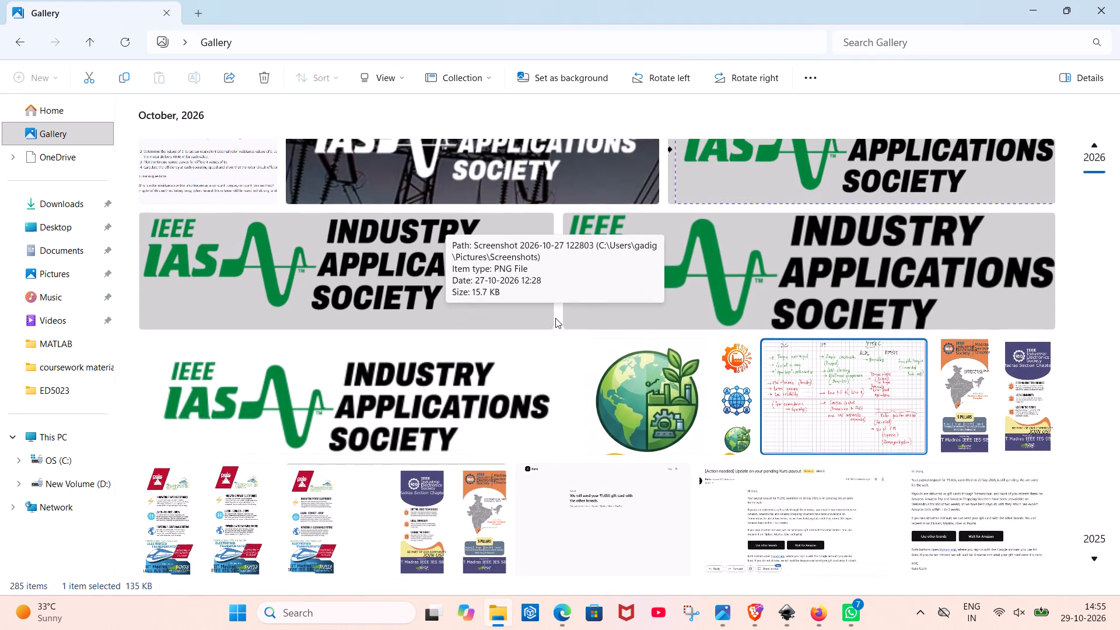
pyautogui.scroll(3, 555, 318)
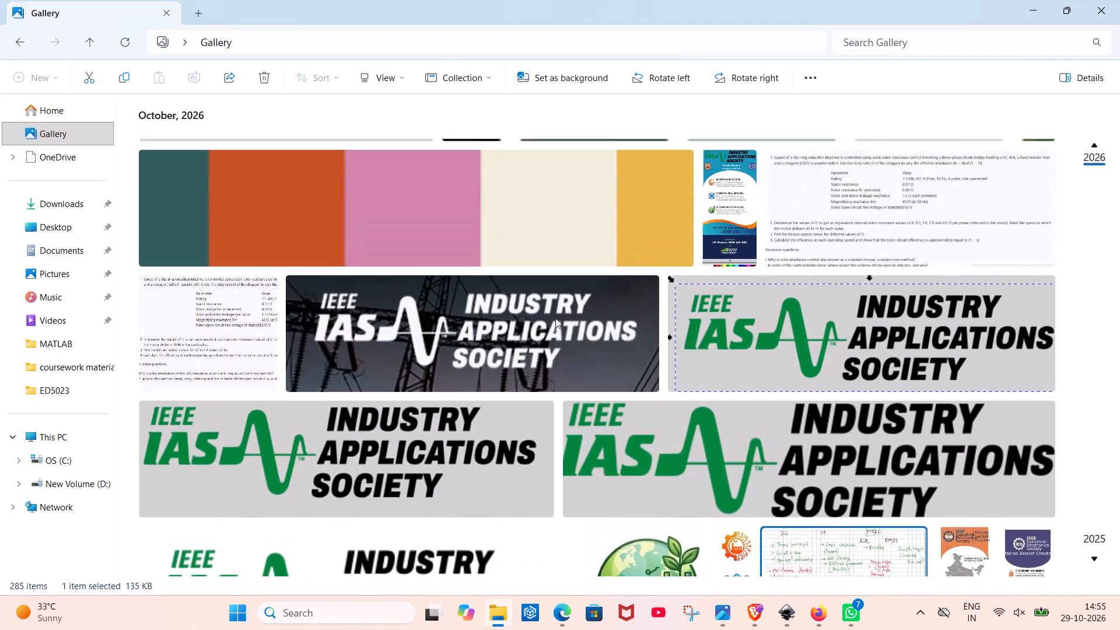
pyautogui.scroll(2, 555, 318)
pyautogui.scroll(-1, 555, 318)
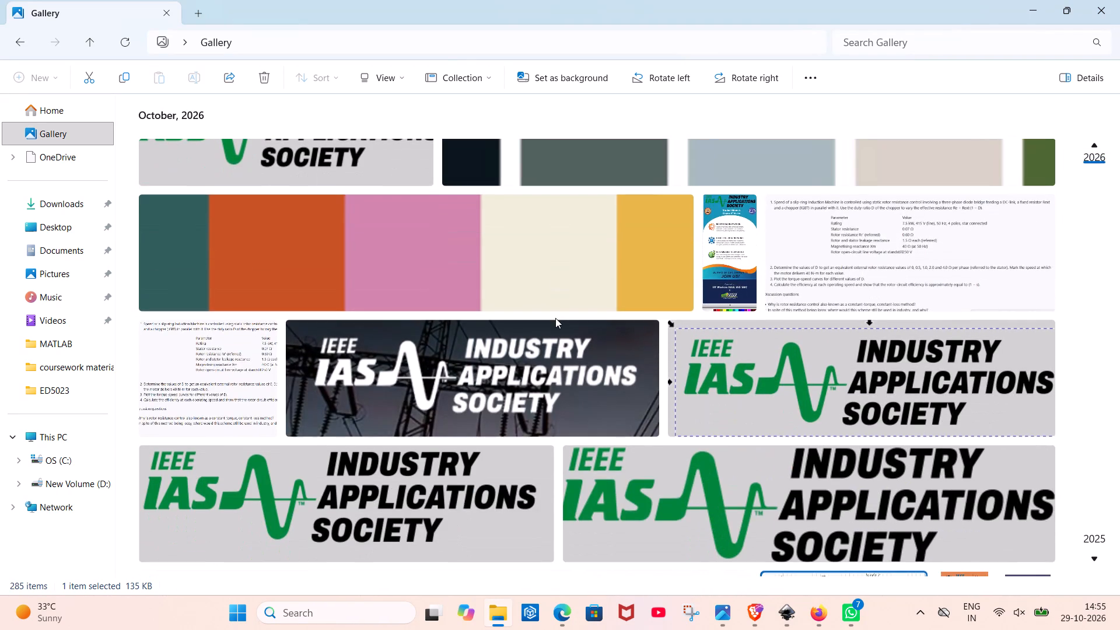
pyautogui.scroll(-3, 555, 318)
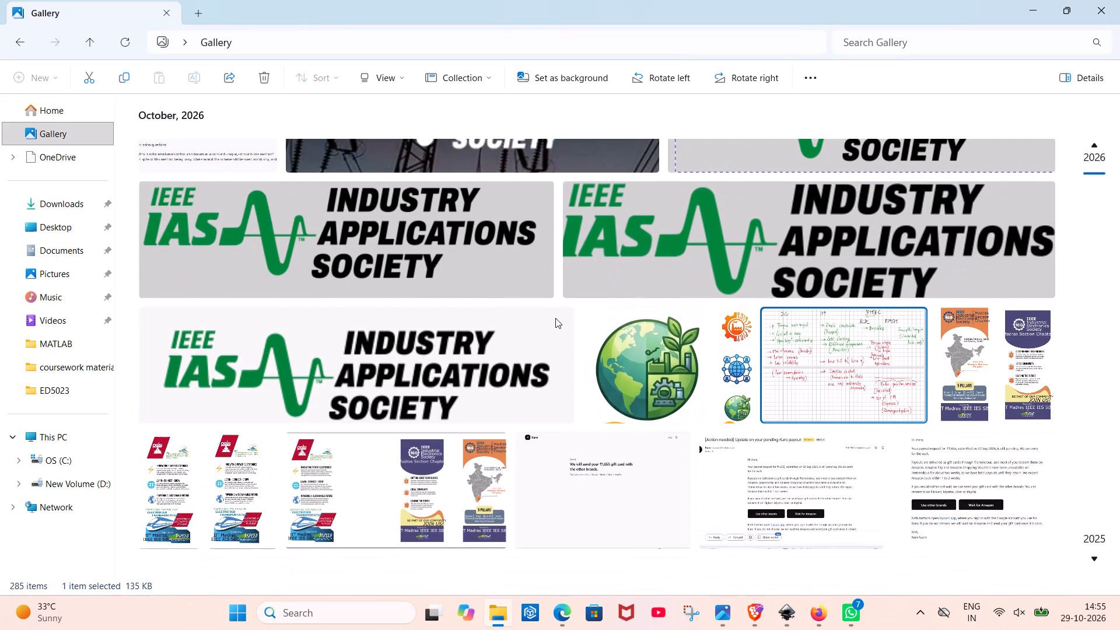
# View the IEEE IAS logo screenshot with the white background, and close the viewer and File Explorer.
pyautogui.click(393, 365)
pyautogui.doubleClick(393, 365)
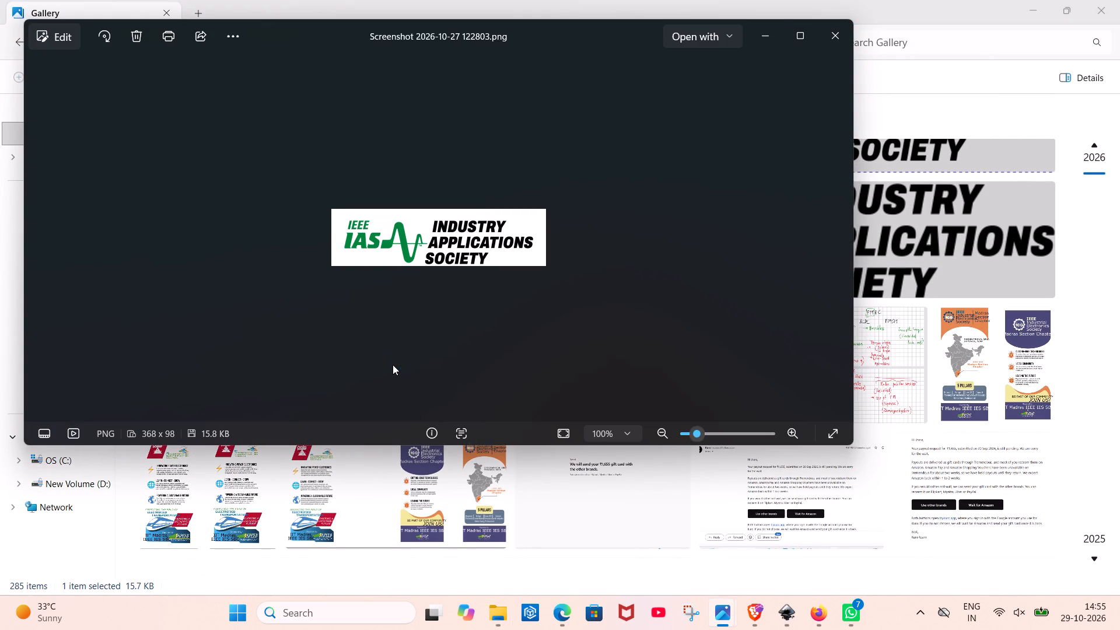
pyautogui.click(821, 41)
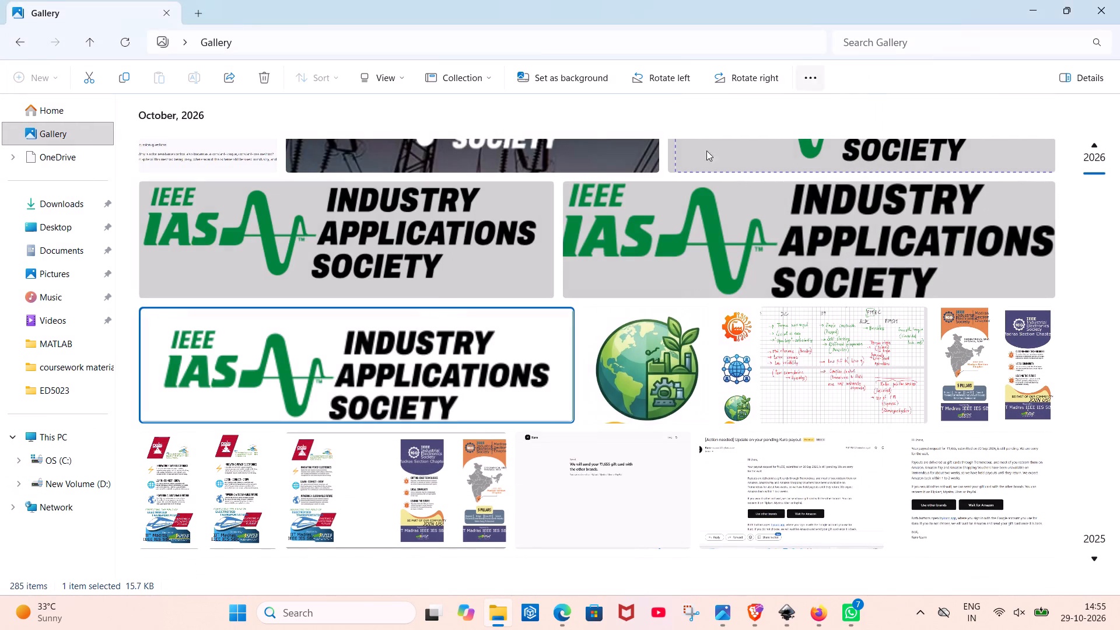
pyautogui.click(344, 370)
pyautogui.click(1119, 0)
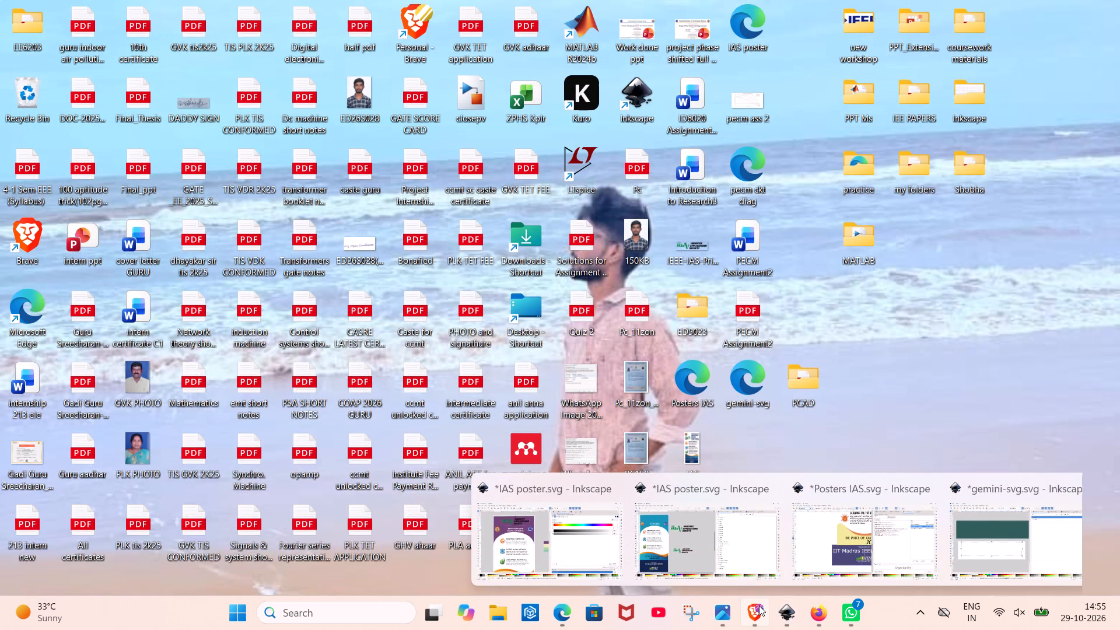
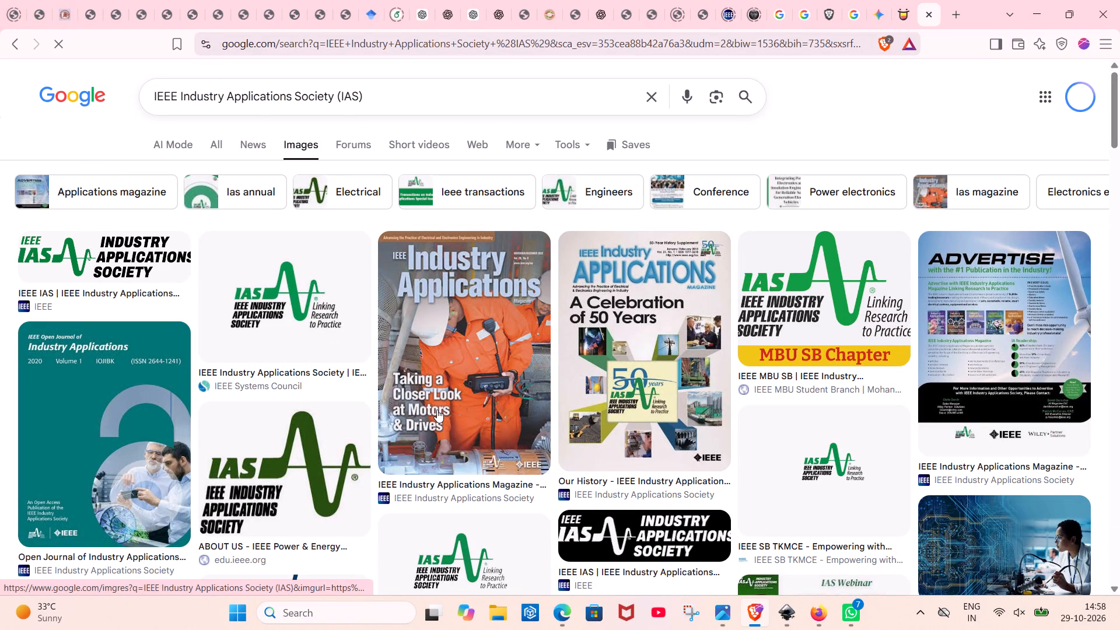
# Look through the web image results for "IEEE Industry Applications Society (IAS)" for a suitable version of the society logo.
pyautogui.scroll(-2, 339, 367)
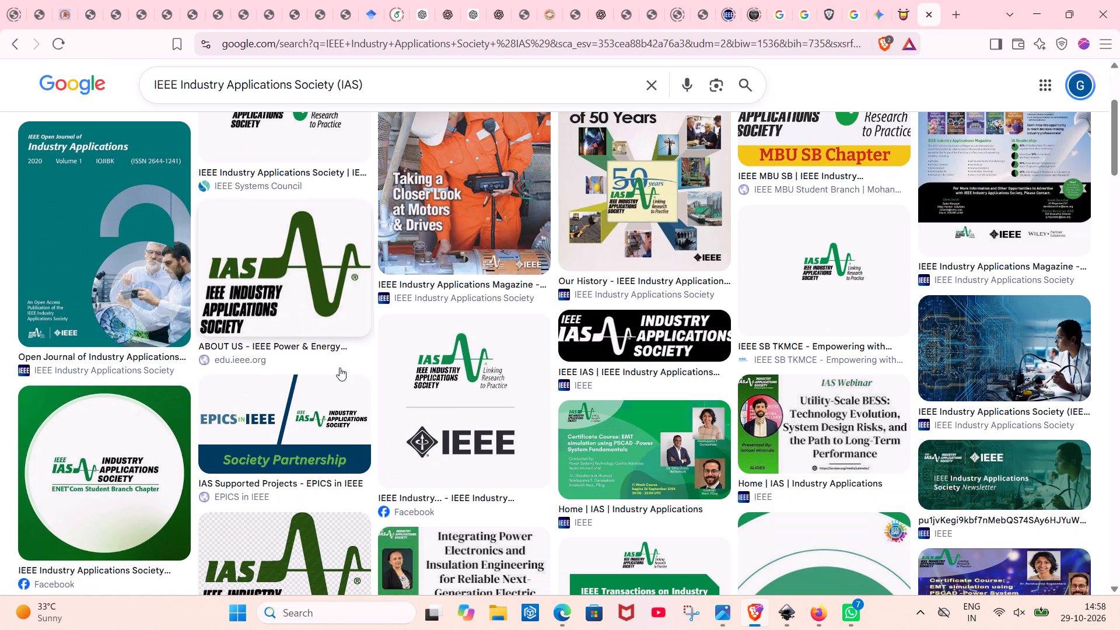
pyautogui.scroll(3, 339, 367)
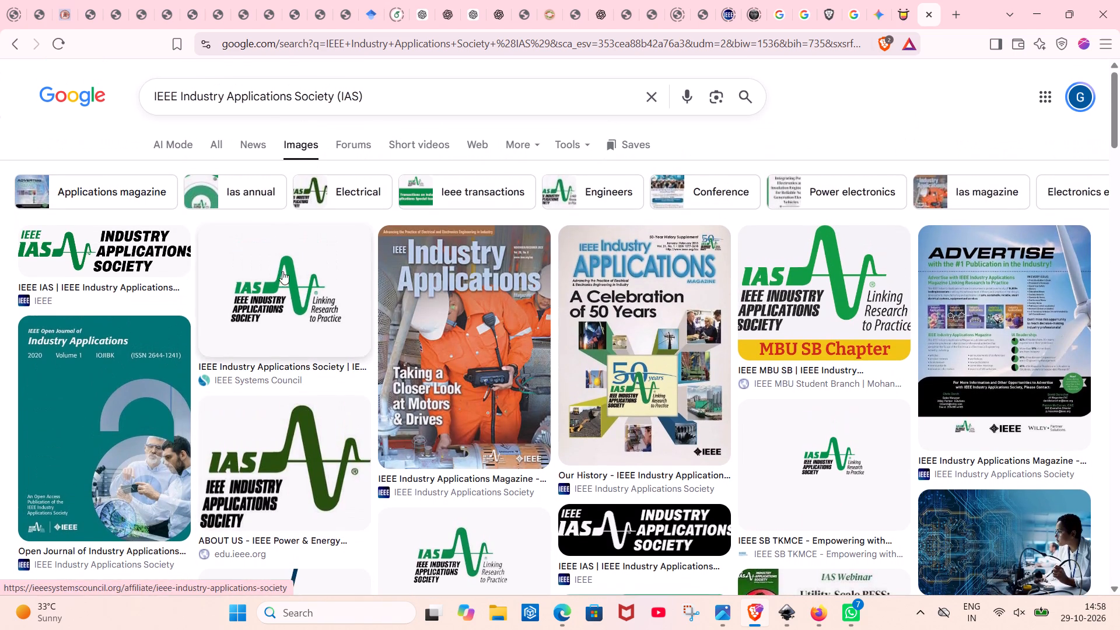
# Narrow the image results to Applications magazine and examine the IAS logo on the "A Celebration of 50 Years" cover.
pyautogui.click(148, 181)
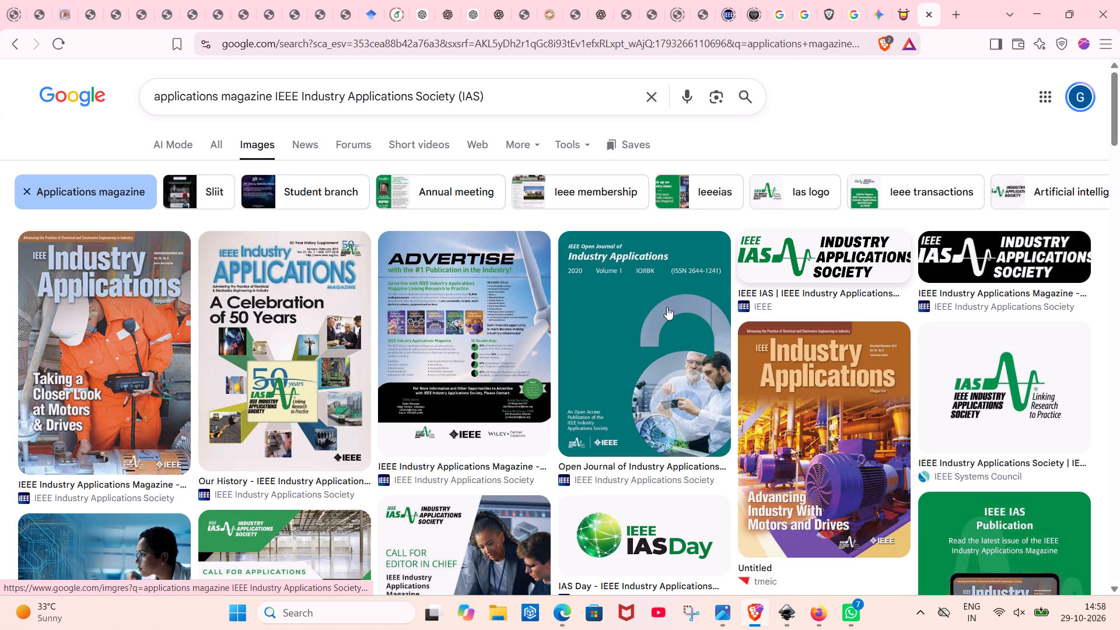
pyautogui.click(295, 412)
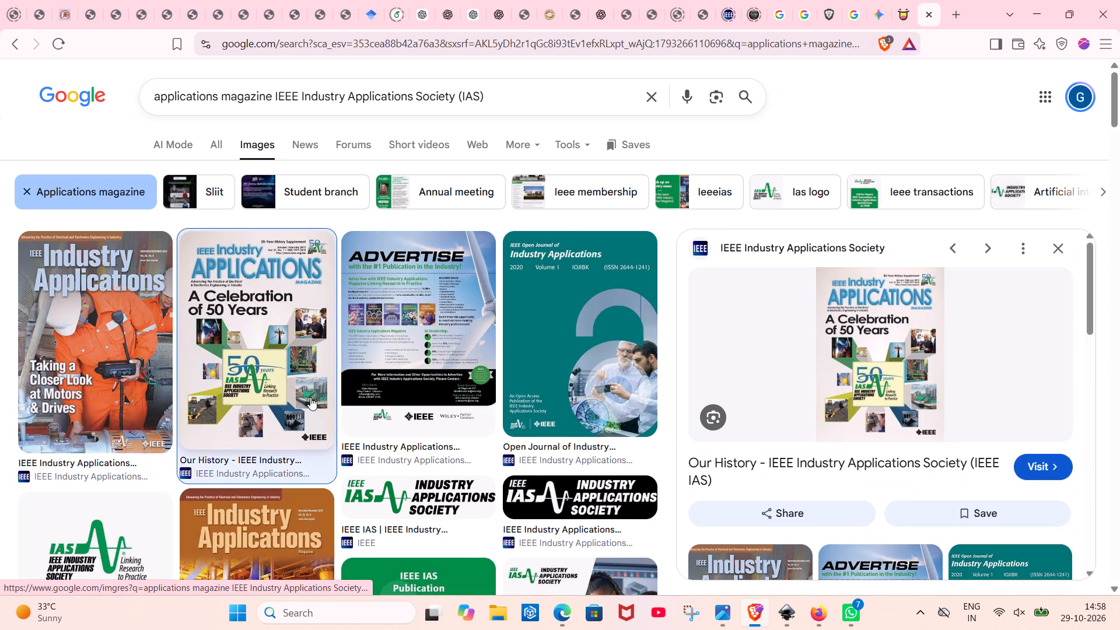
pyautogui.hscroll(-1, 652, 331)
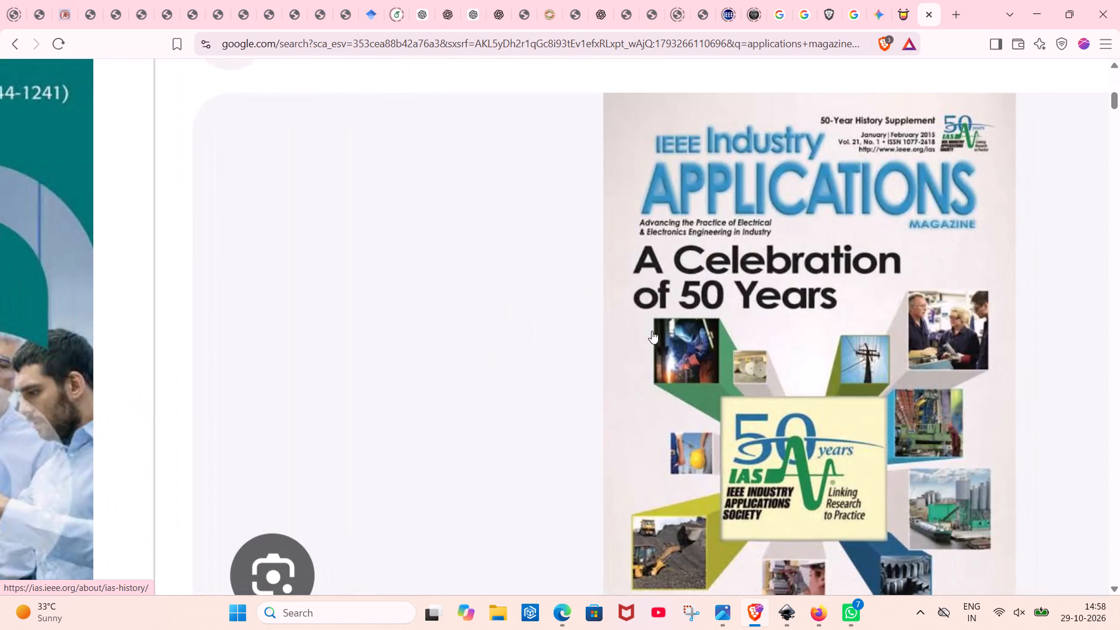
pyautogui.hscroll(-1, 652, 331)
pyautogui.scroll(-1, 787, 365)
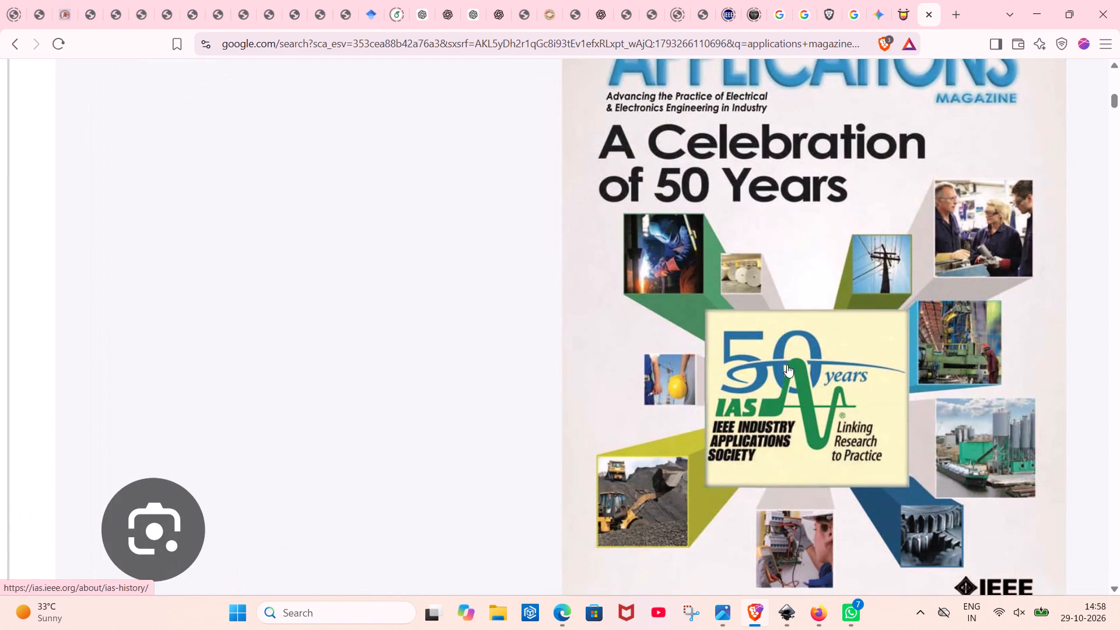
pyautogui.scroll(-1, 787, 365)
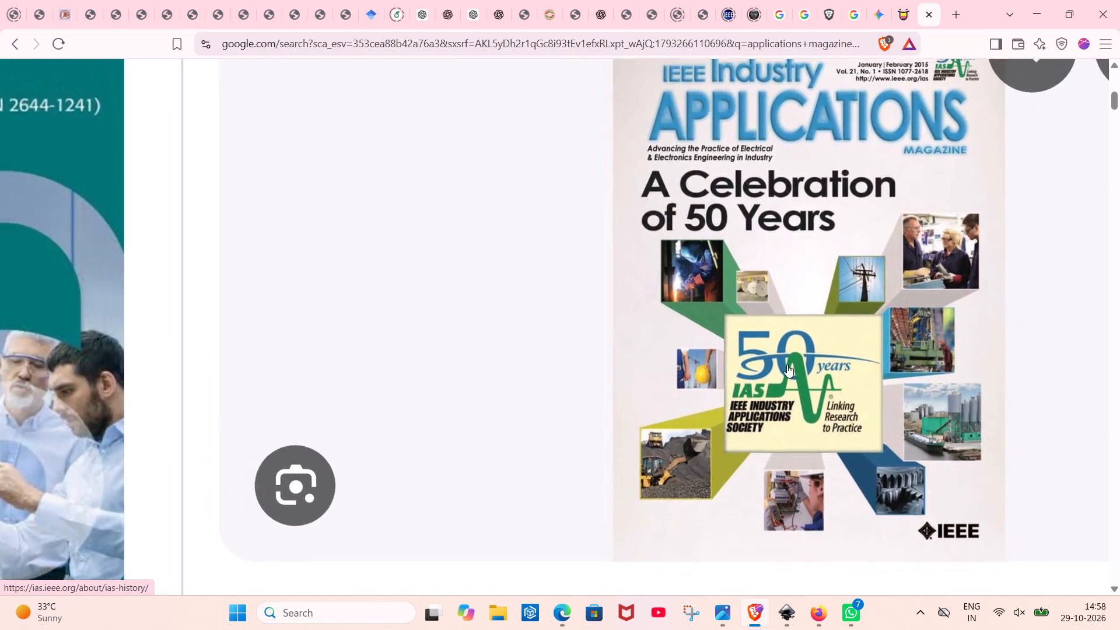
pyautogui.scroll(-1, 787, 365)
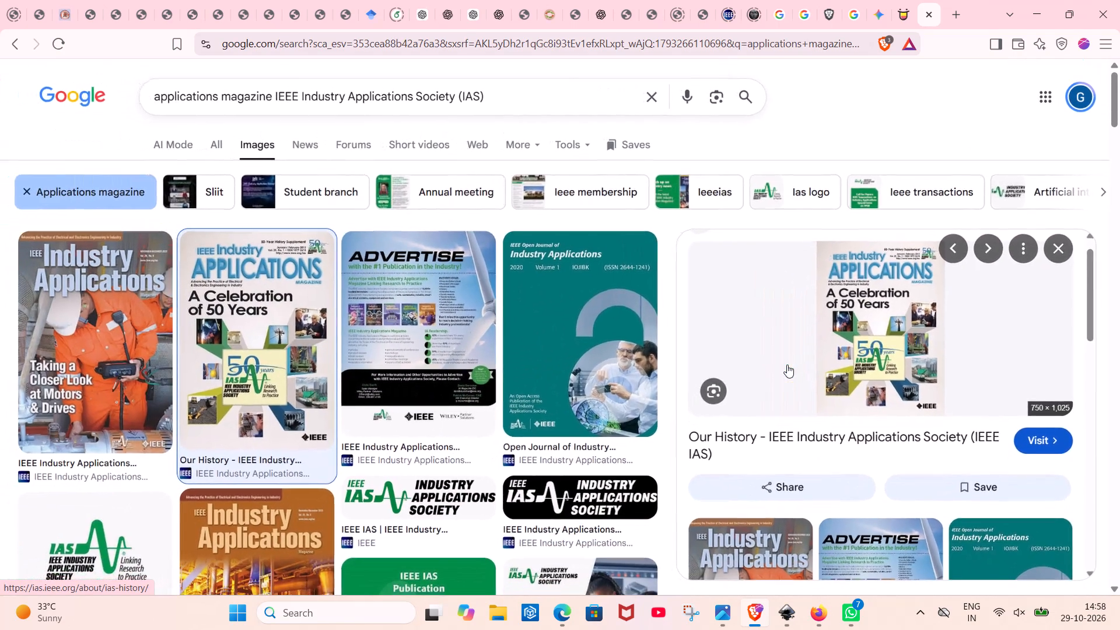
# Find the CleanPNG transparent IEEE Industry Applications Society logo among the image results and open its web page.
pyautogui.scroll(-1, 787, 365)
pyautogui.scroll(-1, 444, 492)
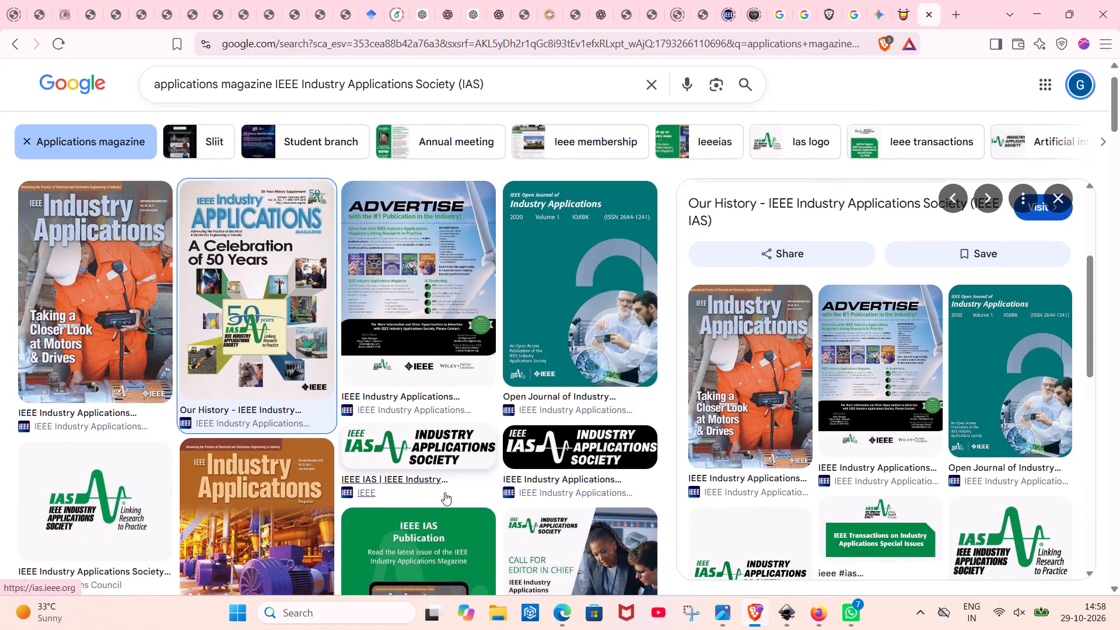
pyautogui.scroll(-5, 444, 492)
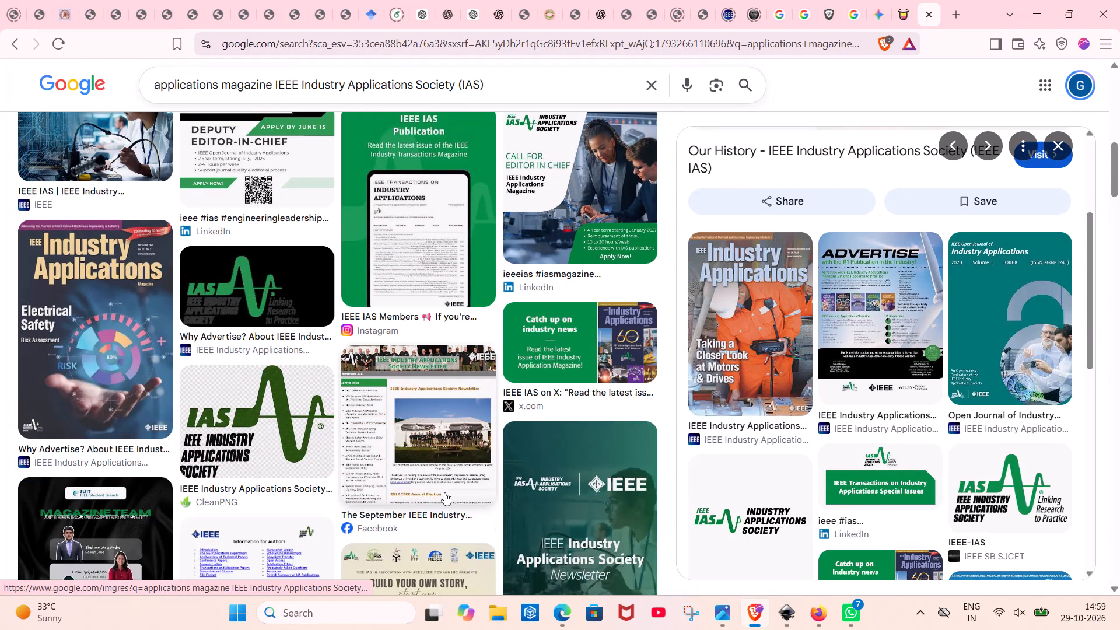
pyautogui.scroll(-1, 444, 492)
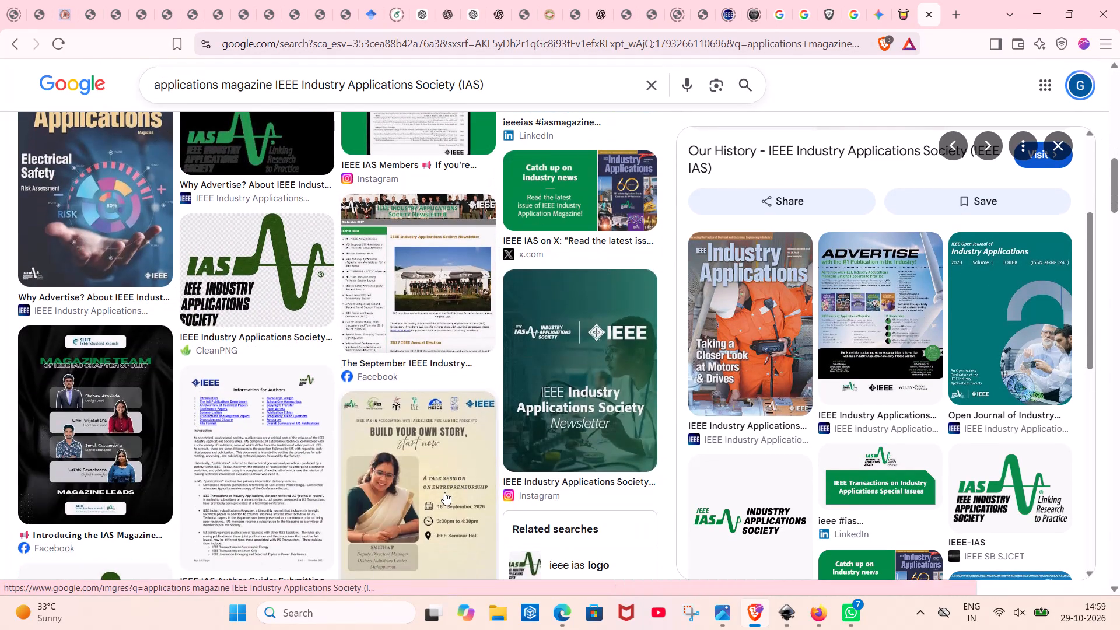
pyautogui.click(254, 296)
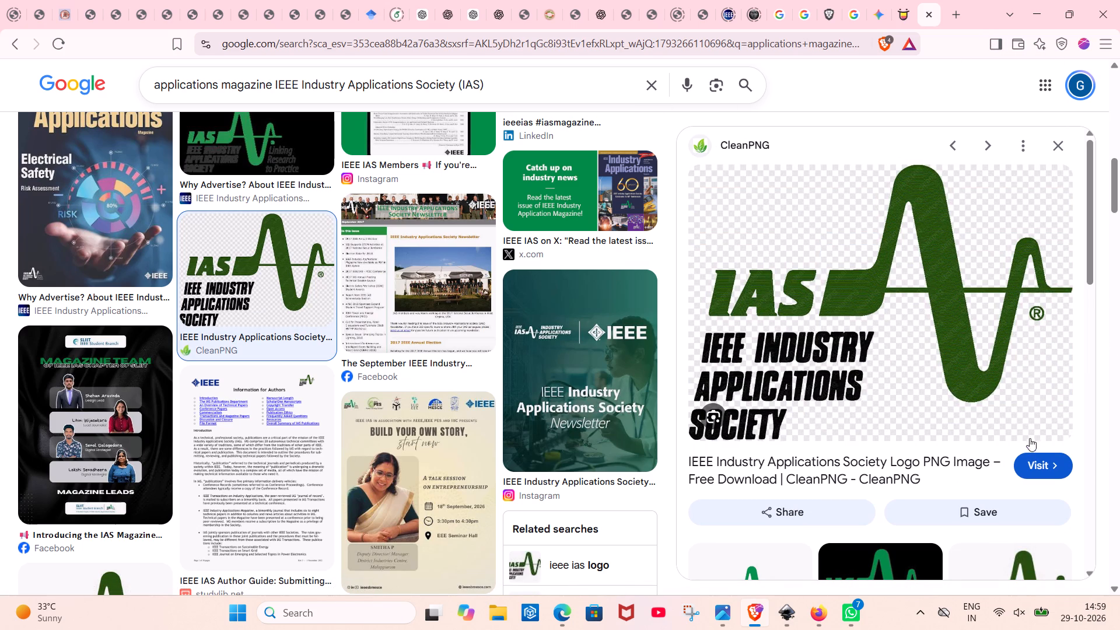
pyautogui.click(1046, 463)
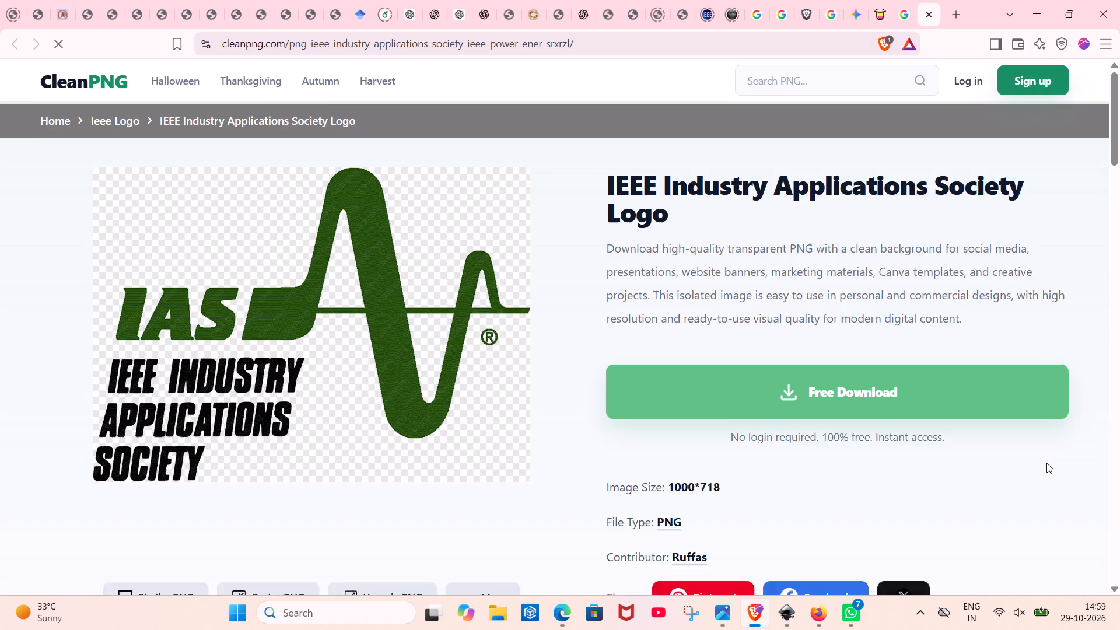
# Request the free download of the logo and complete the Cloudflare human verification.
pyautogui.click(838, 417)
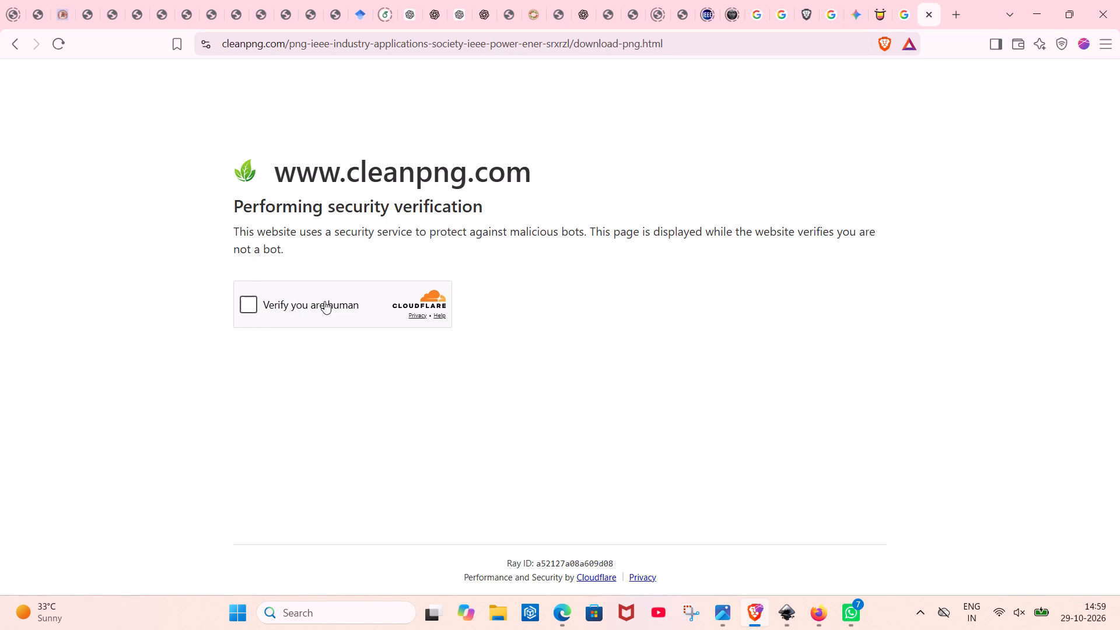
pyautogui.click(324, 301)
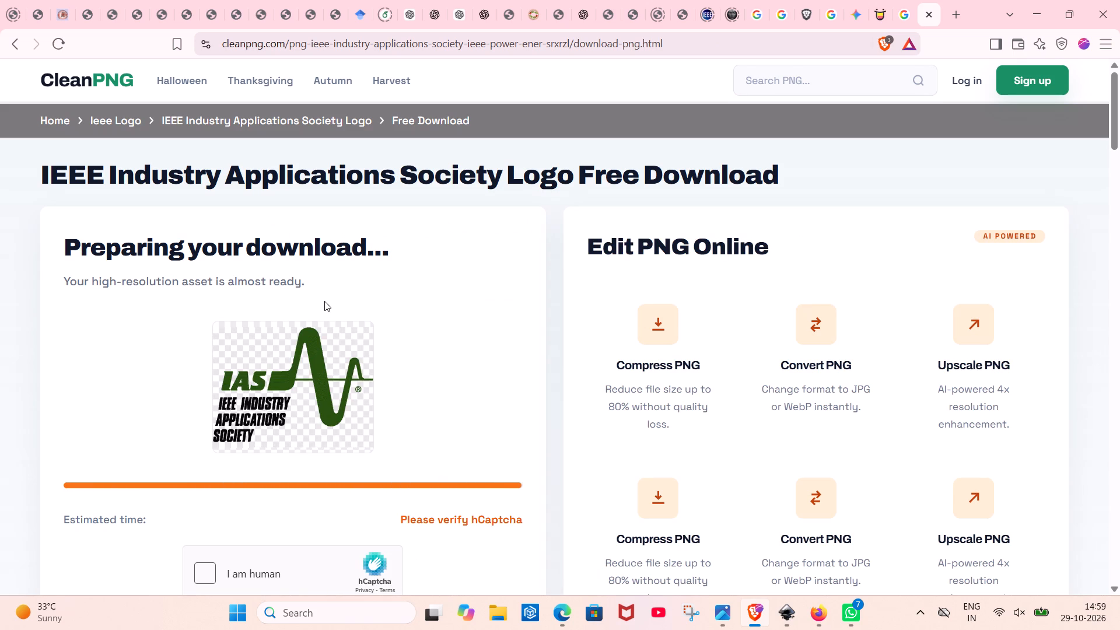
# Complete the hCaptcha verification for the logo download, choosing only the orca as the animal that moves like the example fish.
pyautogui.scroll(-2, 468, 460)
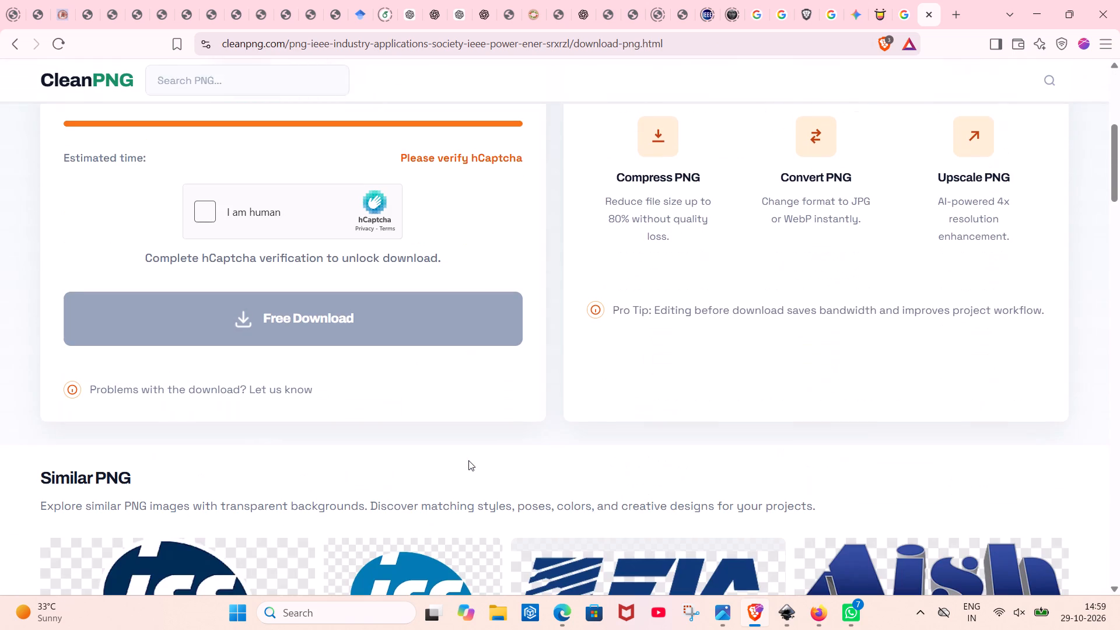
pyautogui.scroll(3, 468, 460)
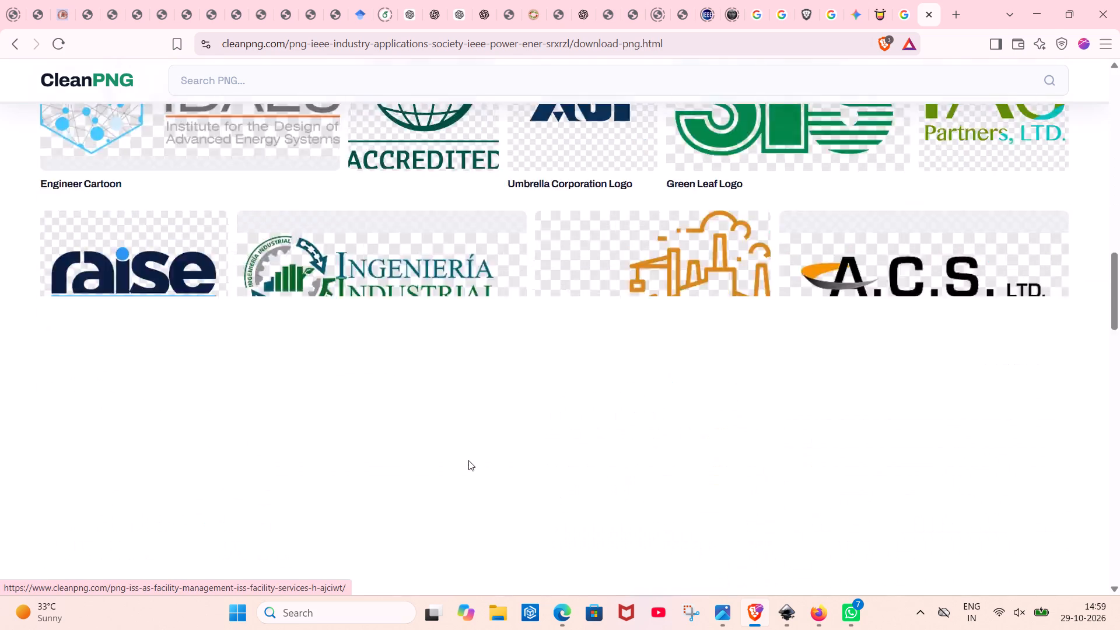
pyautogui.scroll(8, 468, 460)
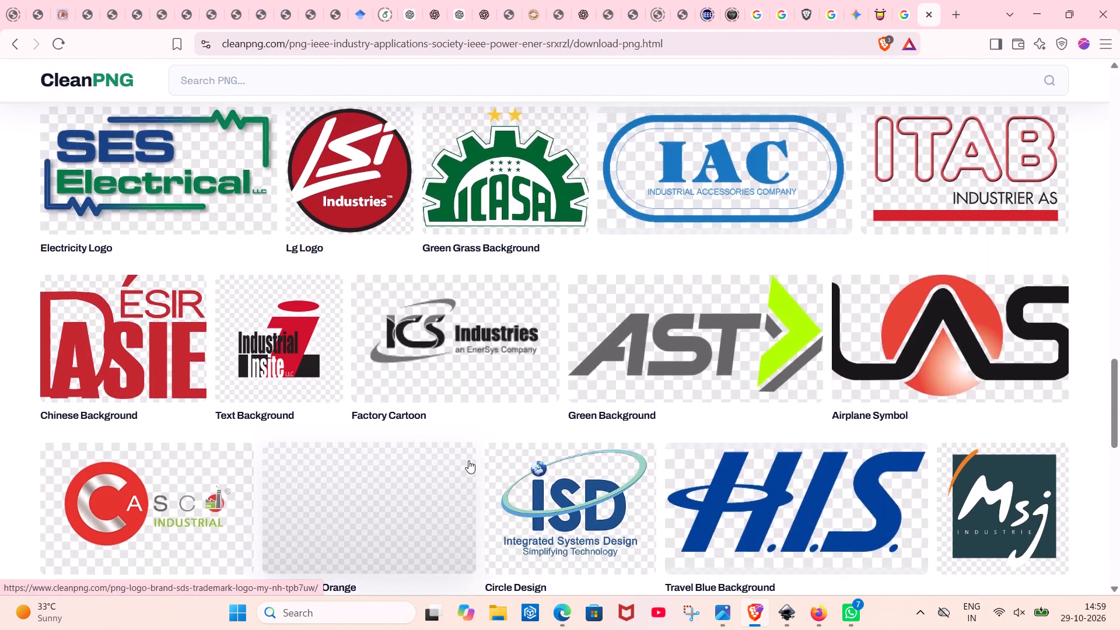
pyautogui.scroll(6, 468, 460)
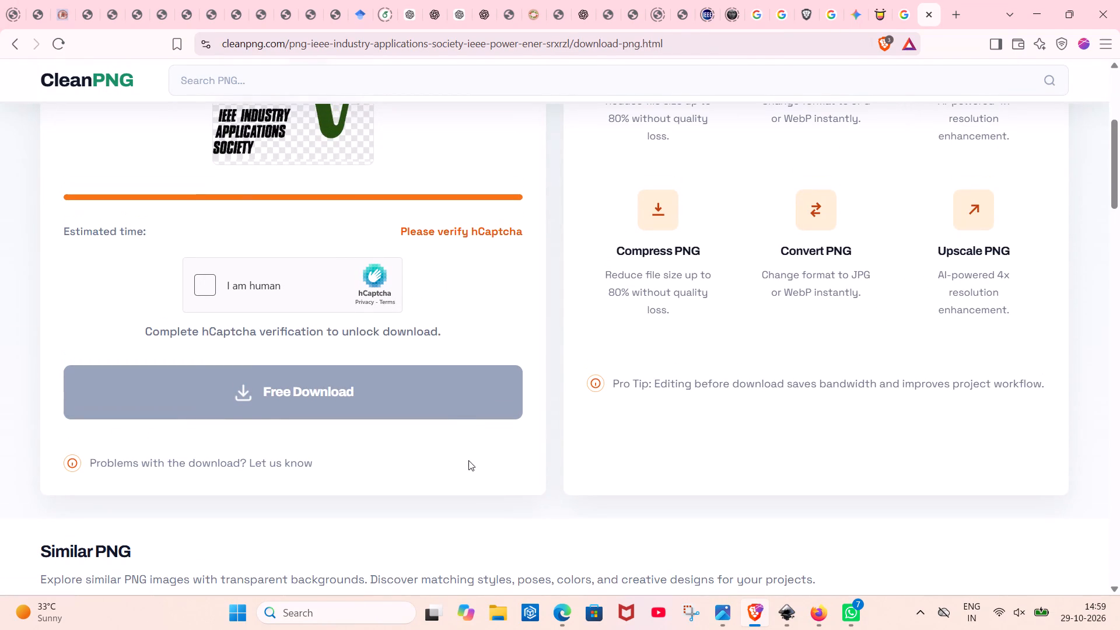
pyautogui.click(454, 397)
pyautogui.click(203, 278)
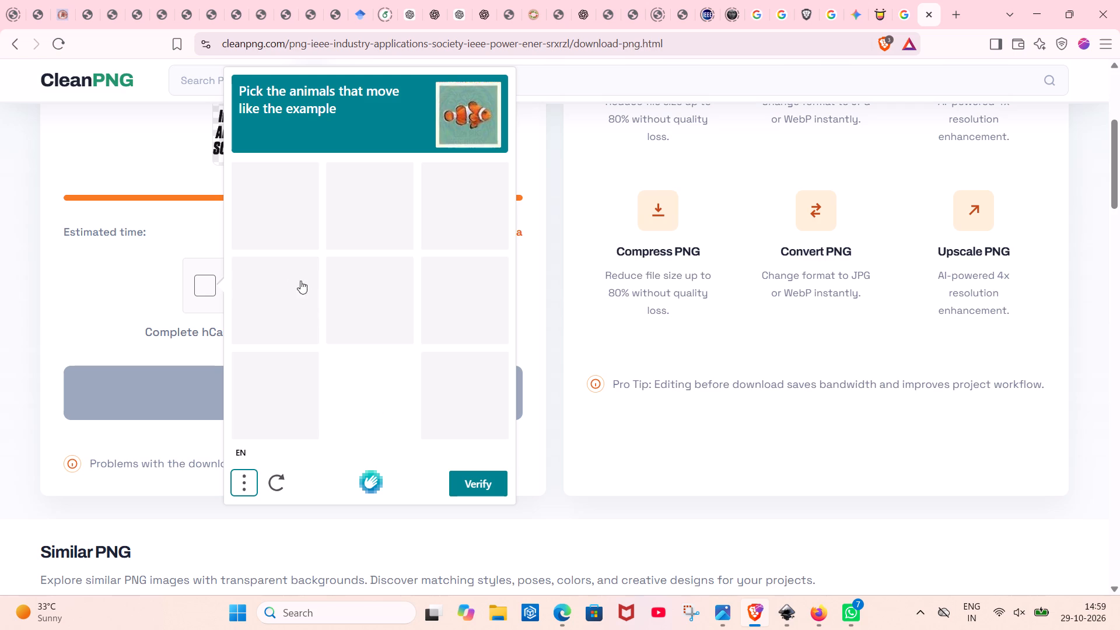
pyautogui.click(279, 226)
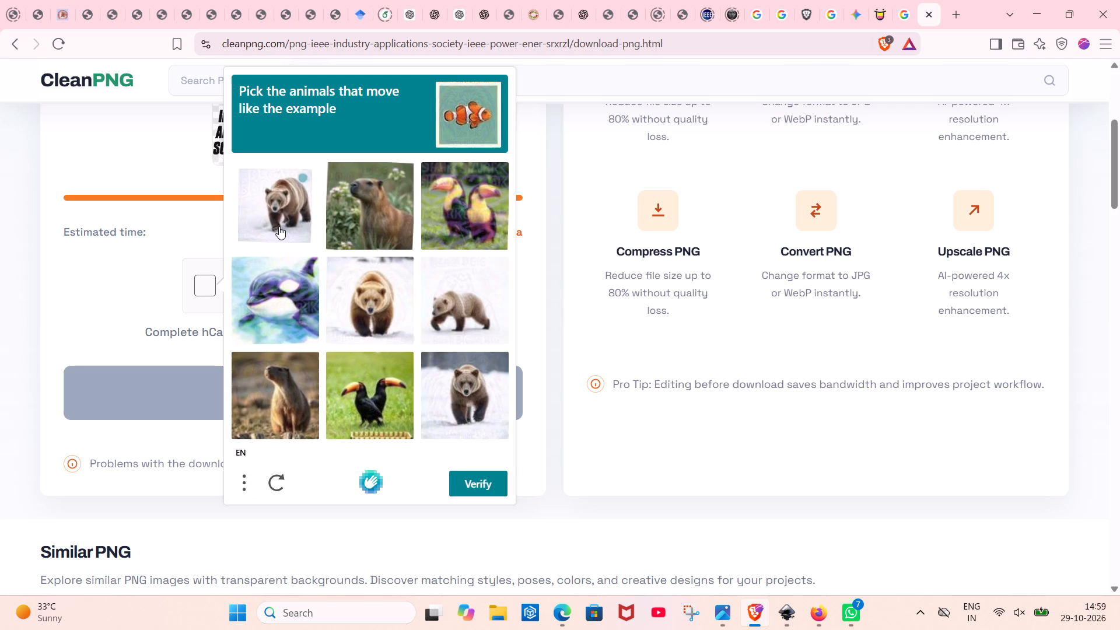
pyautogui.click(279, 226)
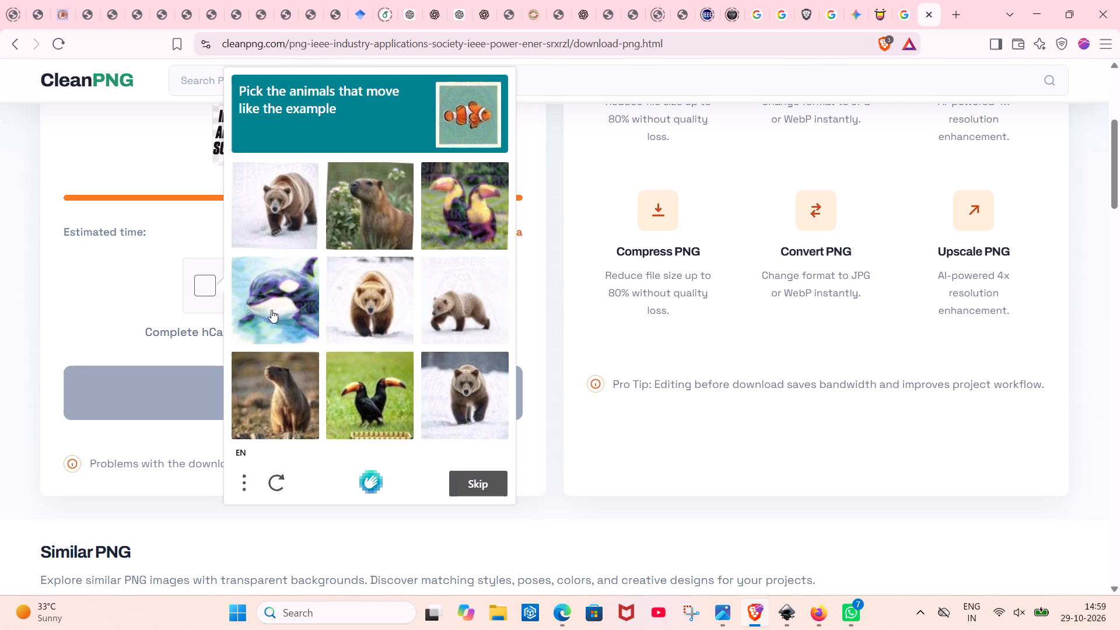
pyautogui.click(271, 321)
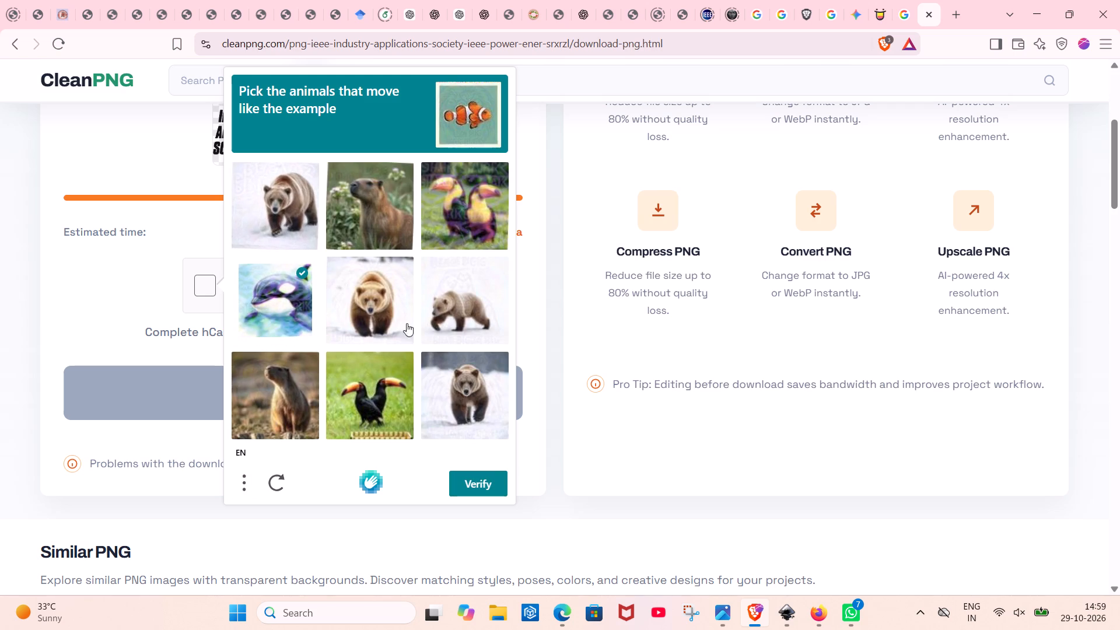
pyautogui.click(490, 473)
# Download the logo and save it to the Desktop as a PNG image named iasias.
pyautogui.click(397, 387)
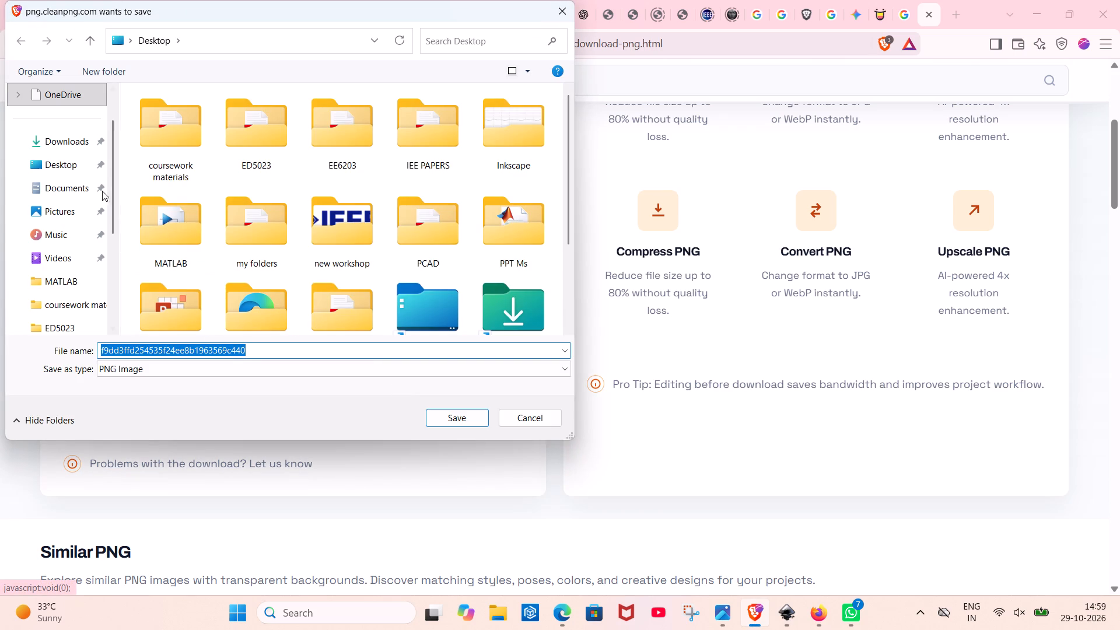
pyautogui.click(80, 162)
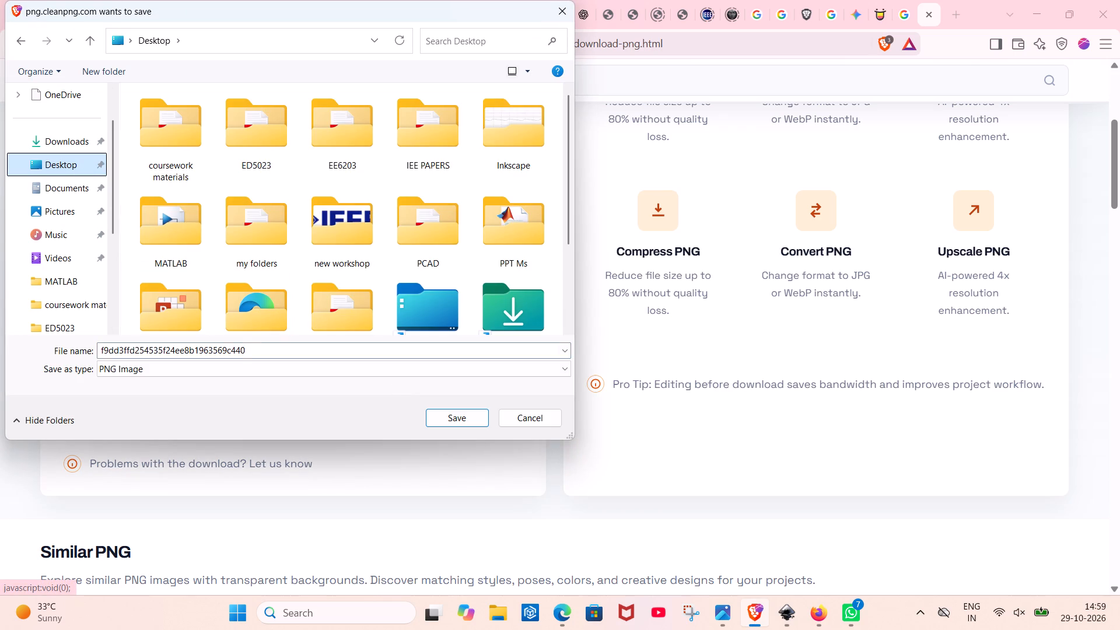
pyautogui.click(270, 351)
pyautogui.press('a')
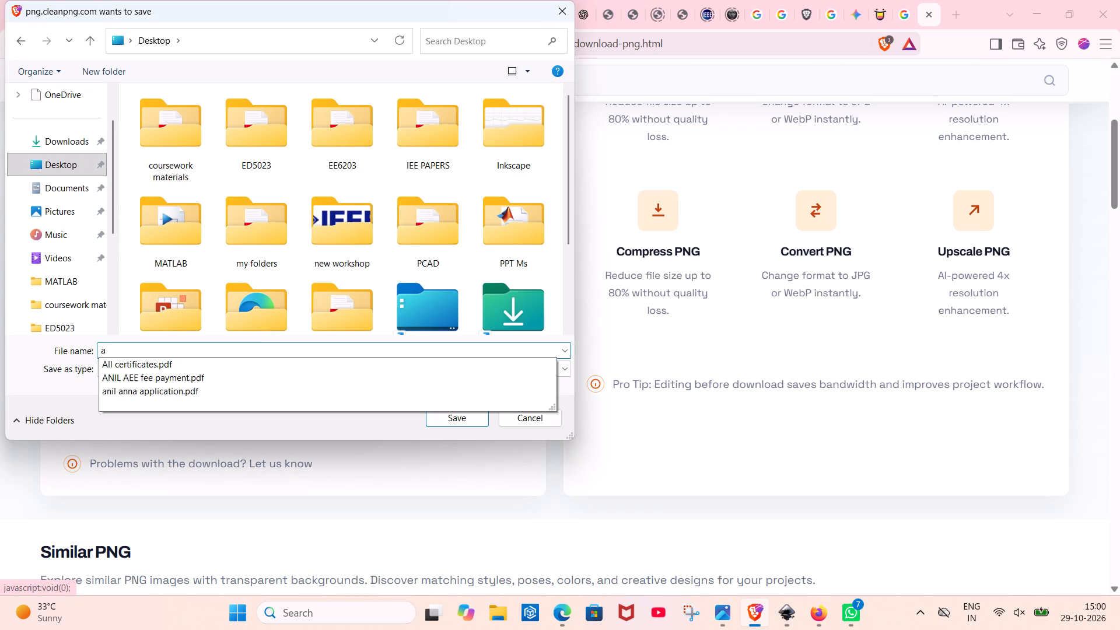
pyautogui.press('BackSpace')
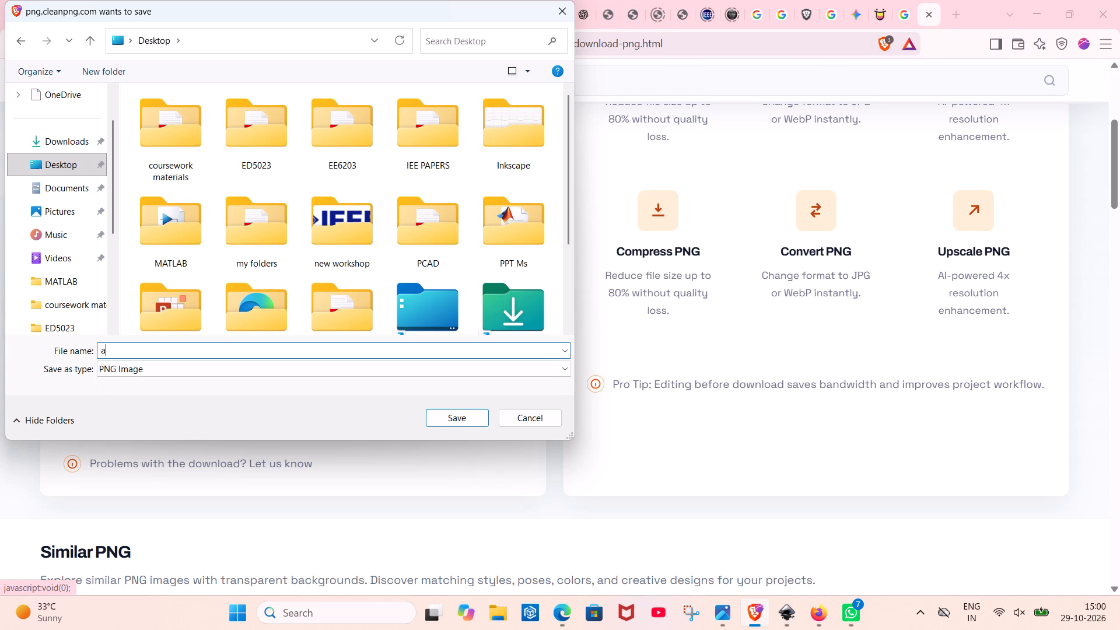
pyautogui.write('ias')
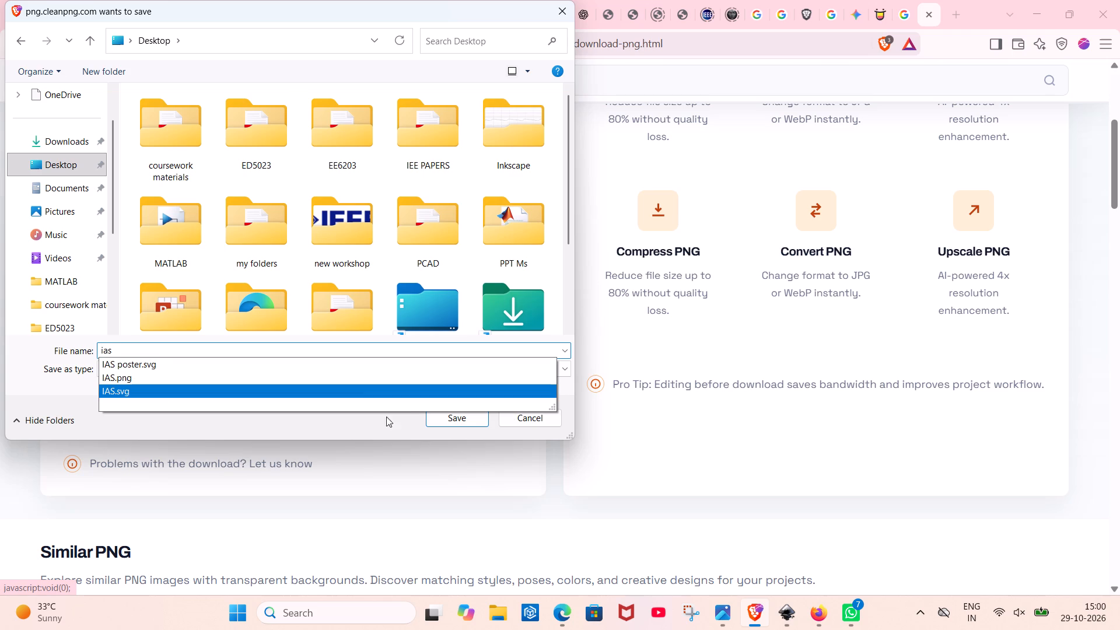
pyautogui.click(254, 350)
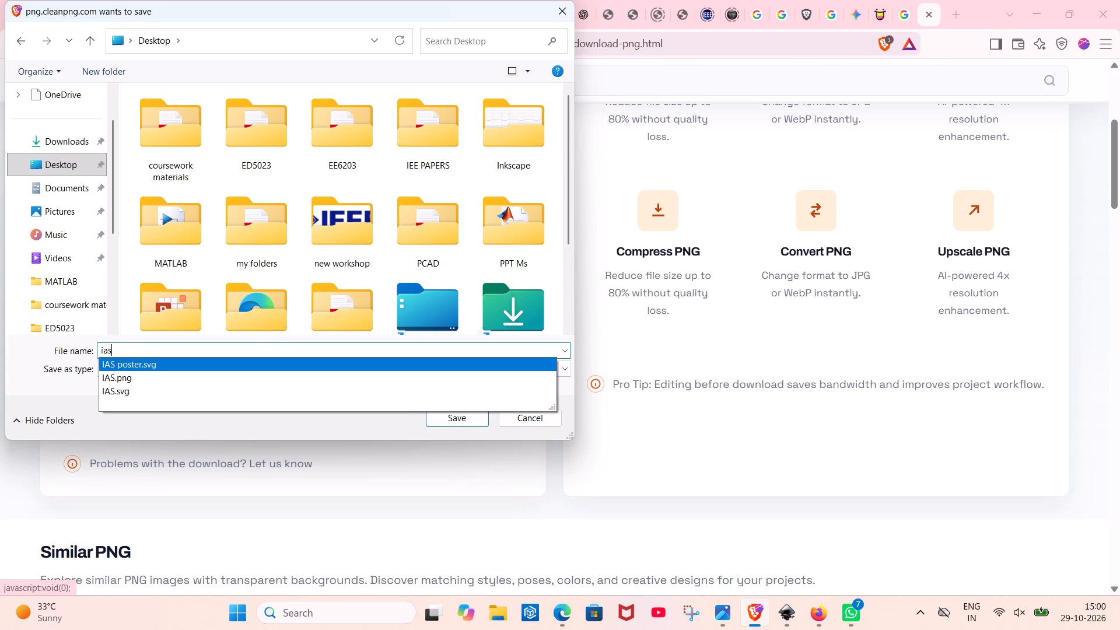
pyautogui.write('ias')
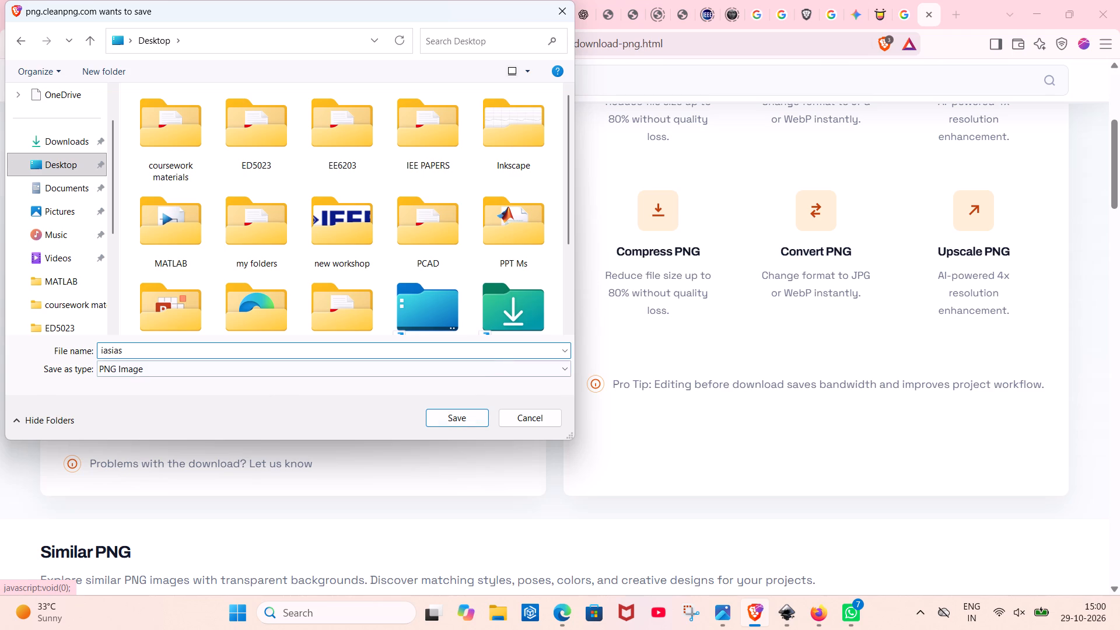
pyautogui.click(496, 371)
pyautogui.click(496, 371)
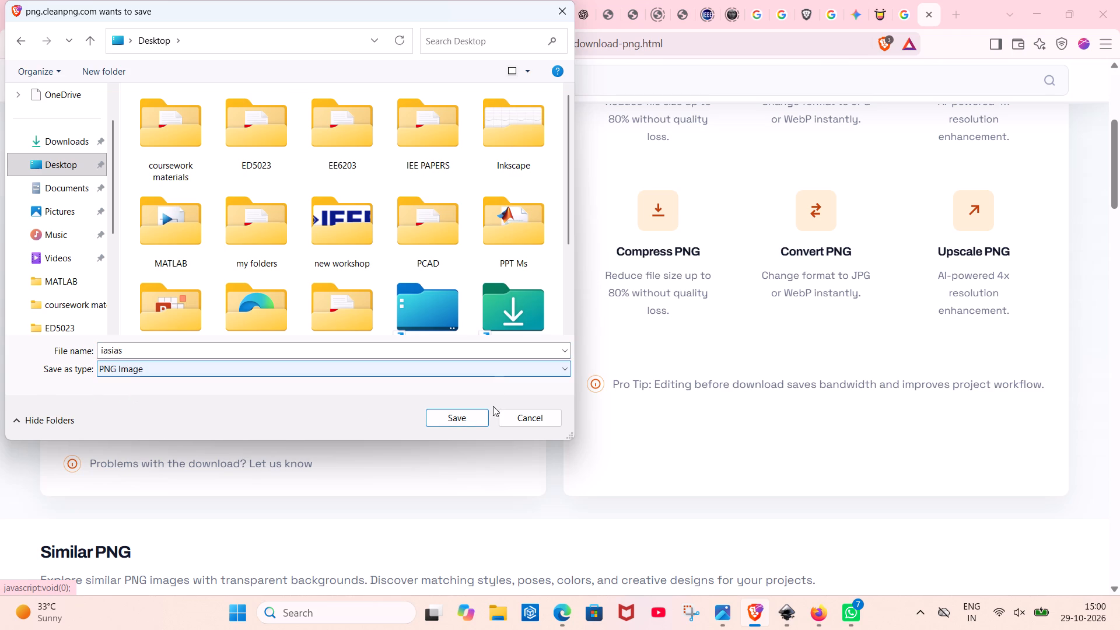
pyautogui.click(468, 419)
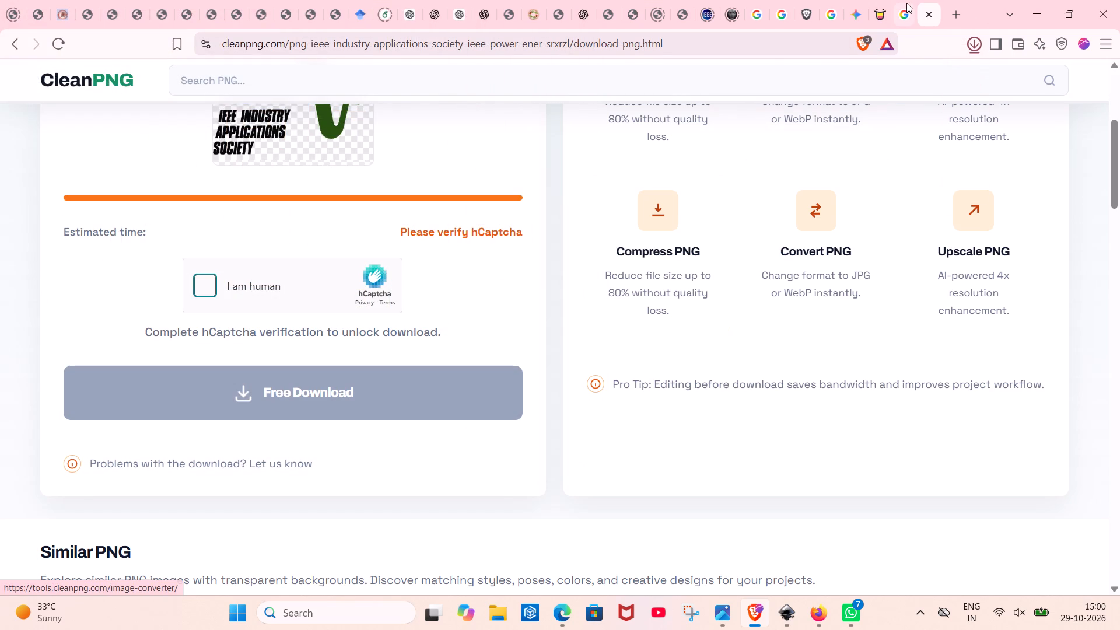
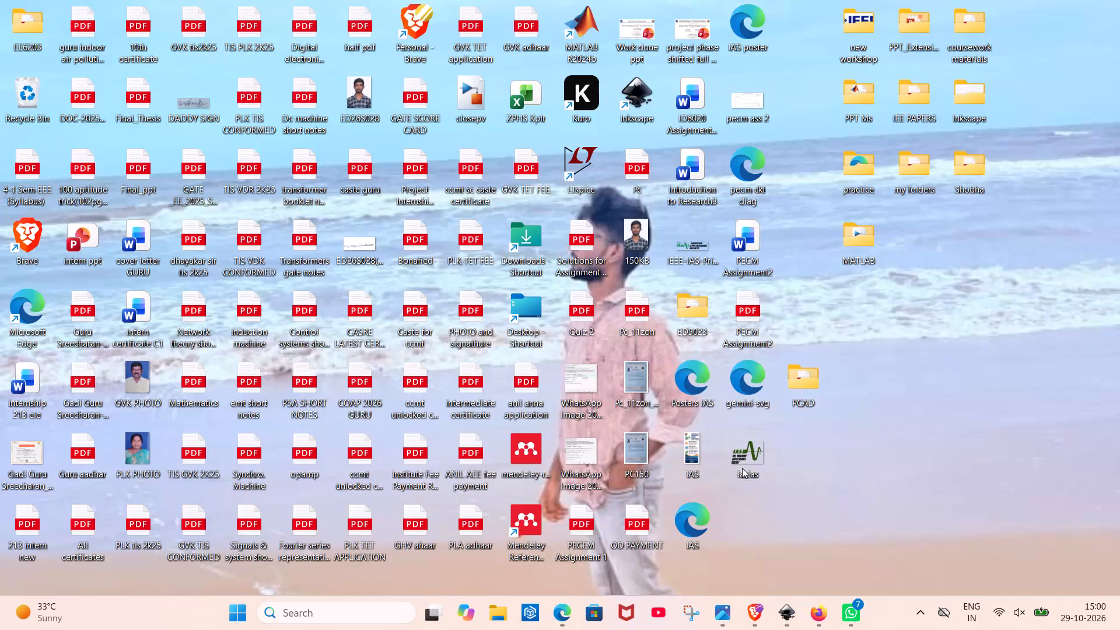
# Compare the iasias and IEEE-IAS-Primary-Logo-Color-RGB logo images saved on the Desktop.
pyautogui.doubleClick(745, 464)
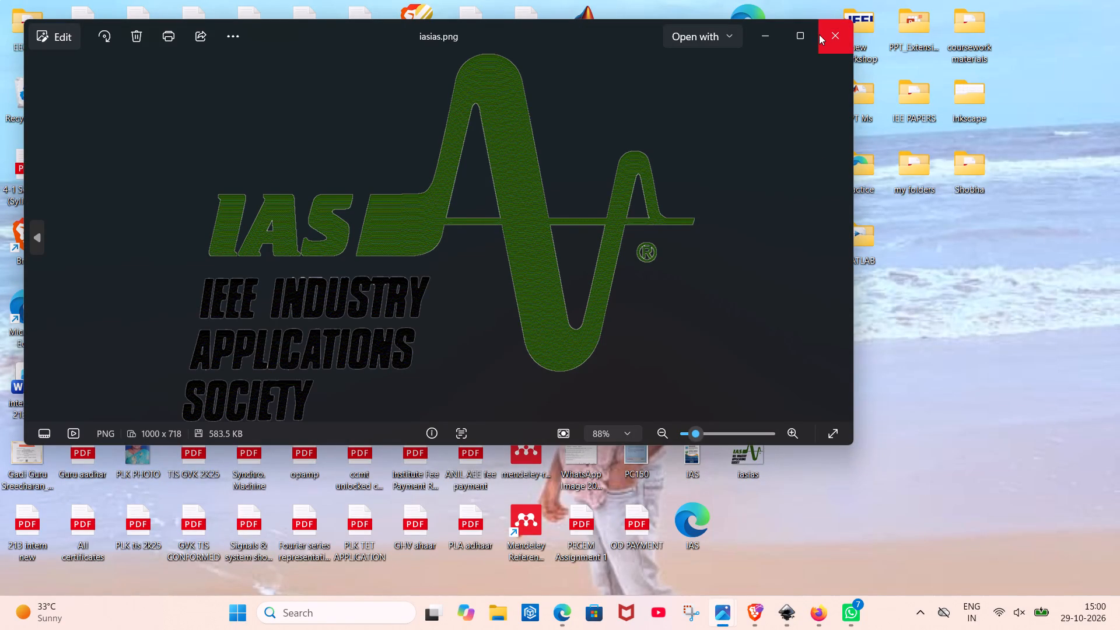
pyautogui.keyDown('ctrl'); pyautogui.scroll(4, 499, 273); pyautogui.keyUp('ctrl')
pyautogui.keyDown('ctrl'); pyautogui.scroll(-6, 499, 273); pyautogui.keyUp('ctrl')
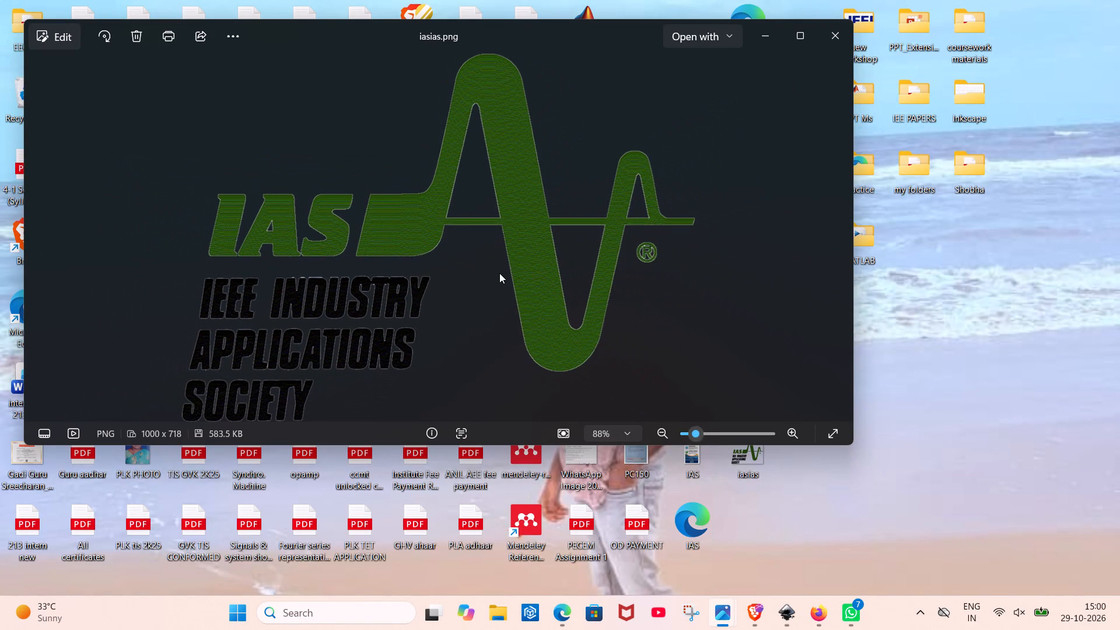
pyautogui.keyDown('ctrl'); pyautogui.scroll(-1, 499, 273); pyautogui.keyUp('ctrl')
pyautogui.click(838, 32)
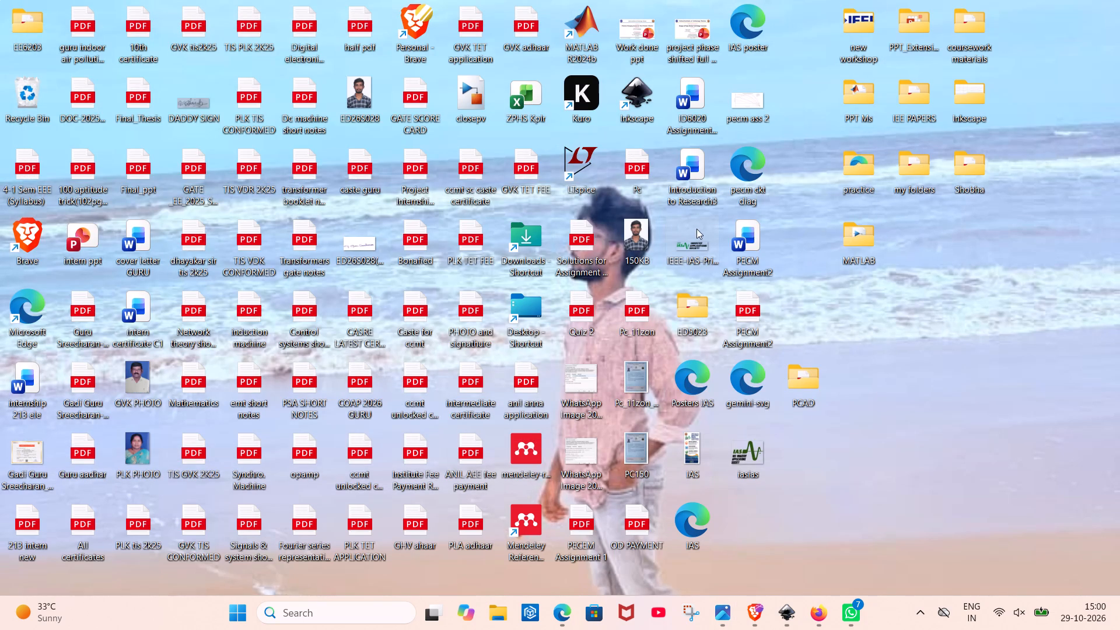
pyautogui.doubleClick(691, 243)
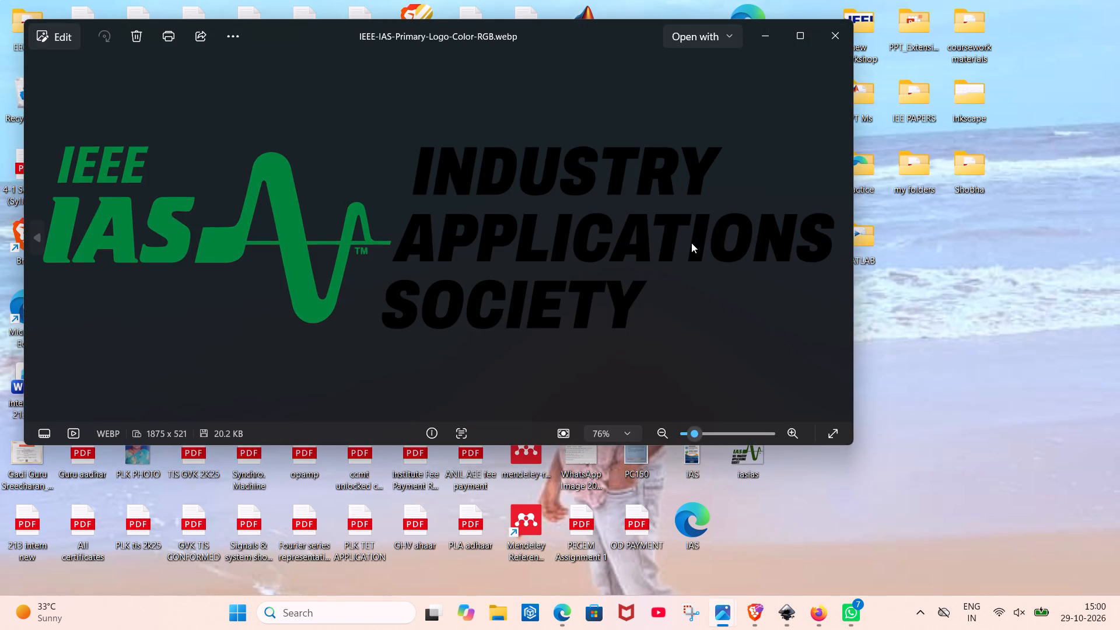
pyautogui.click(829, 47)
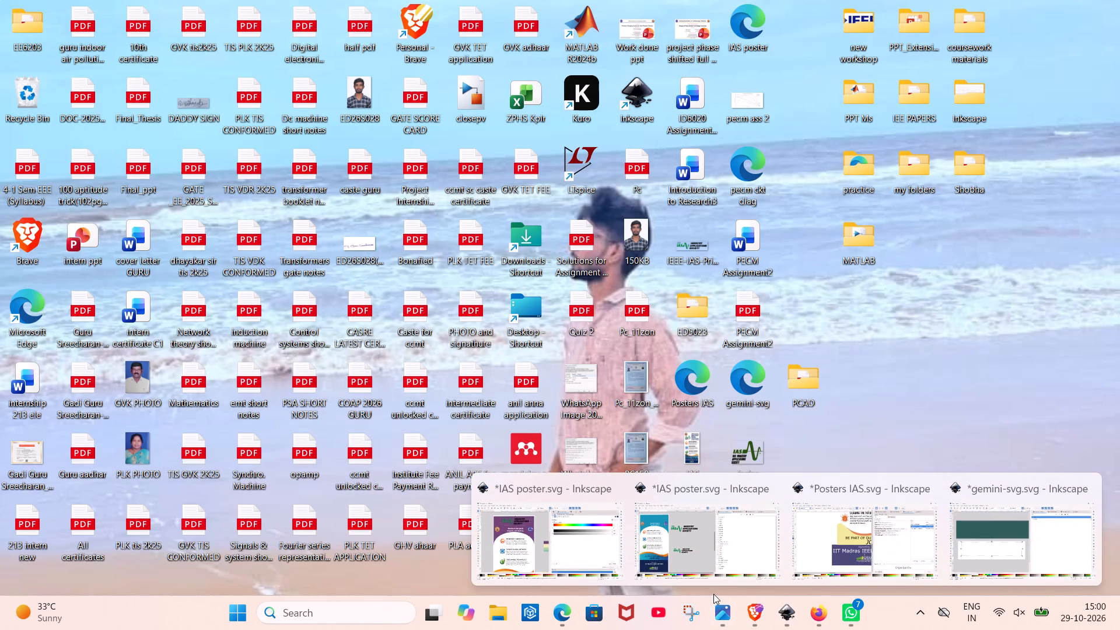
# Search the web in a new Brave tab for "convert image png to svg" and open FreeConvert's PNG to SVG converter.
pyautogui.click(748, 540)
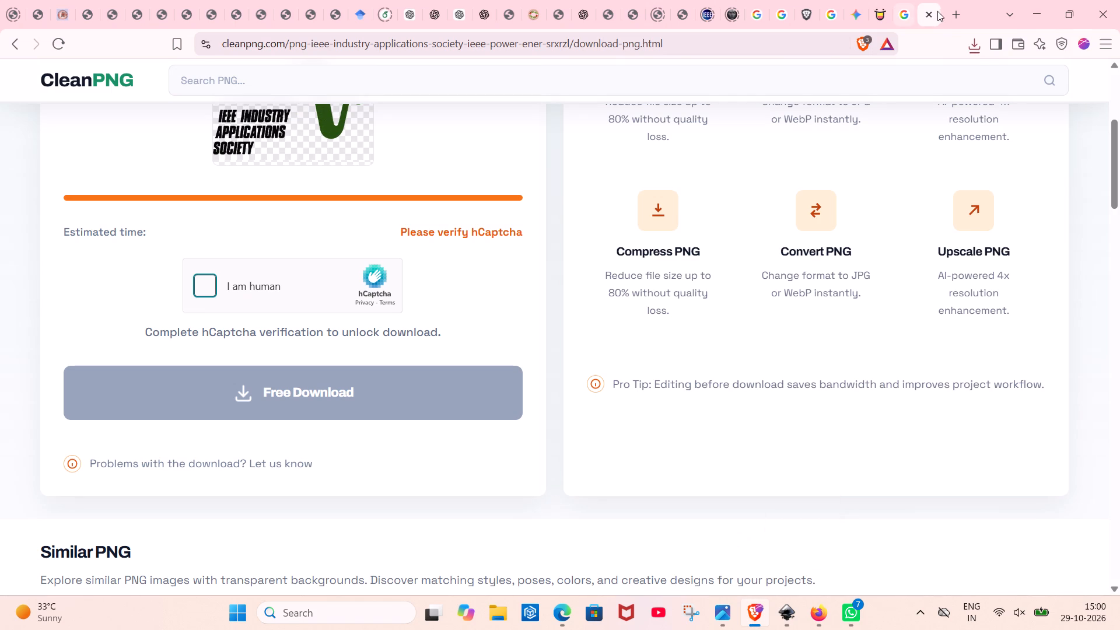
pyautogui.click(954, 16)
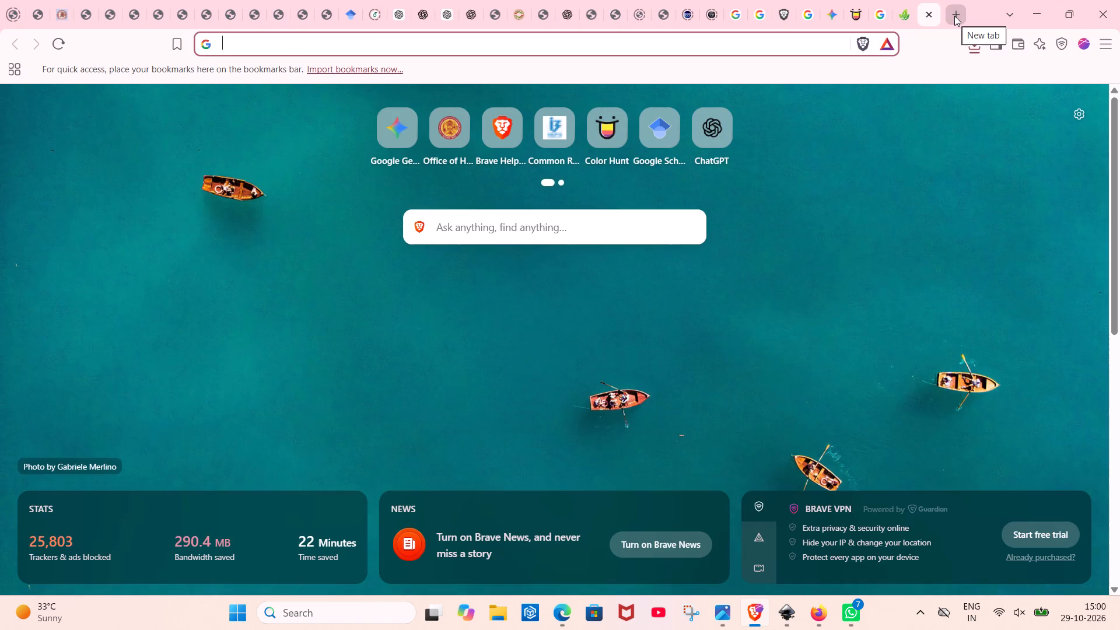
pyautogui.write('convertimg')
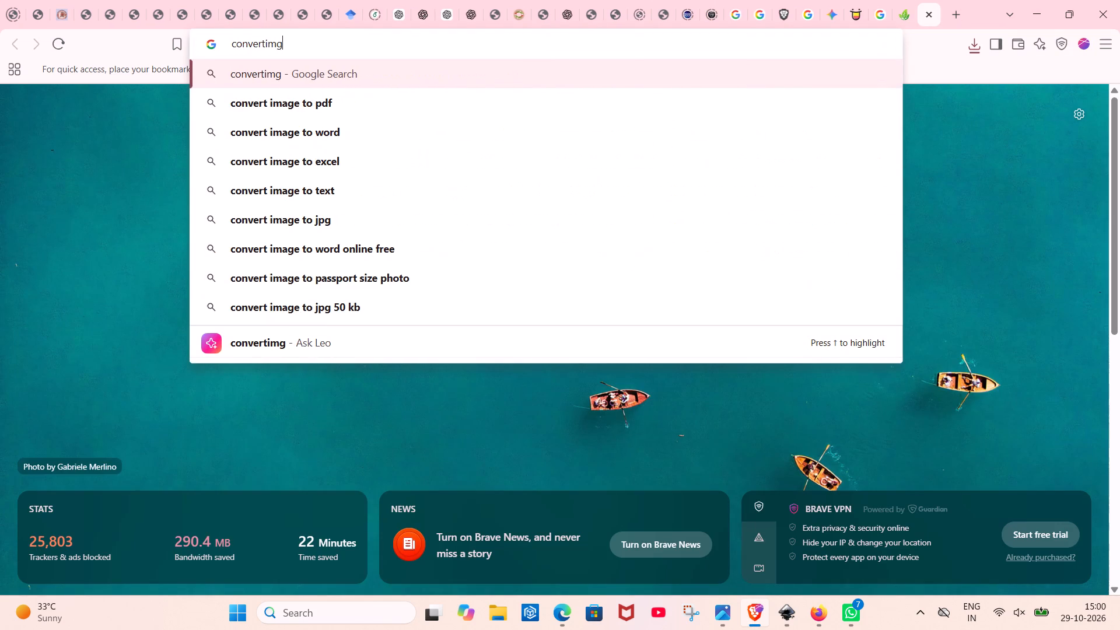
pyautogui.press('space')
pyautogui.write('ph')
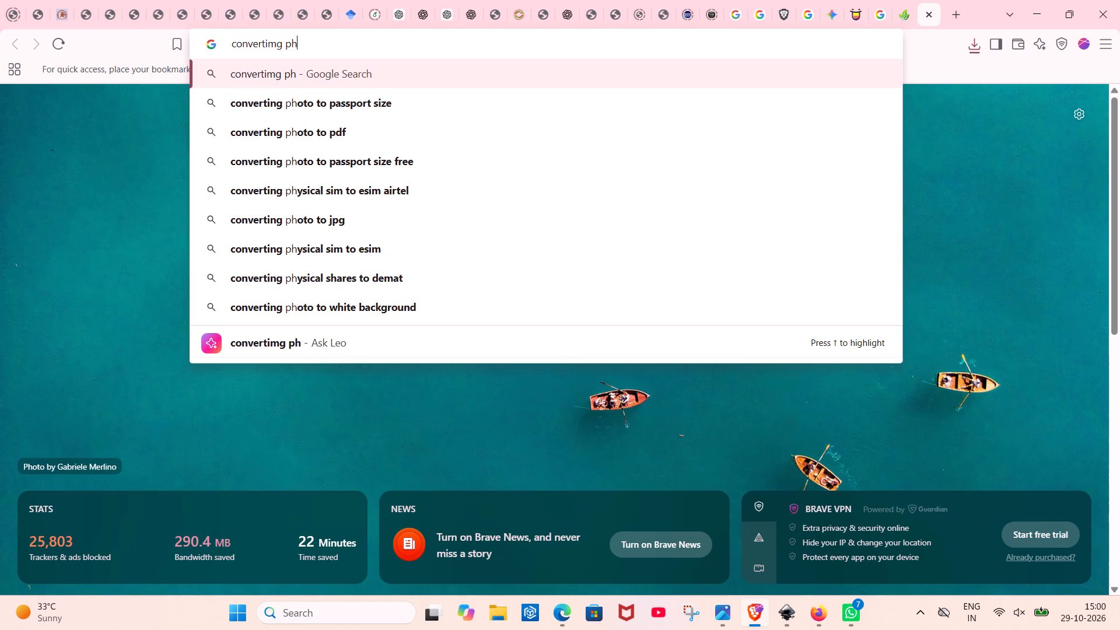
pyautogui.press('BackSpace')
pyautogui.write('ng')
pyautogui.press('space')
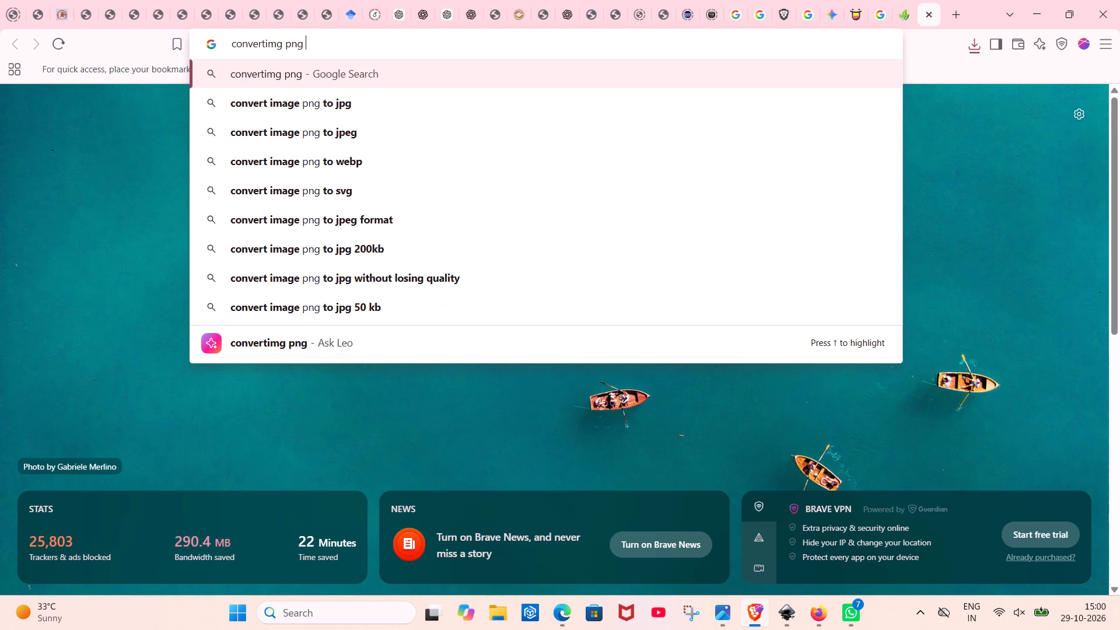
pyautogui.click(460, 190)
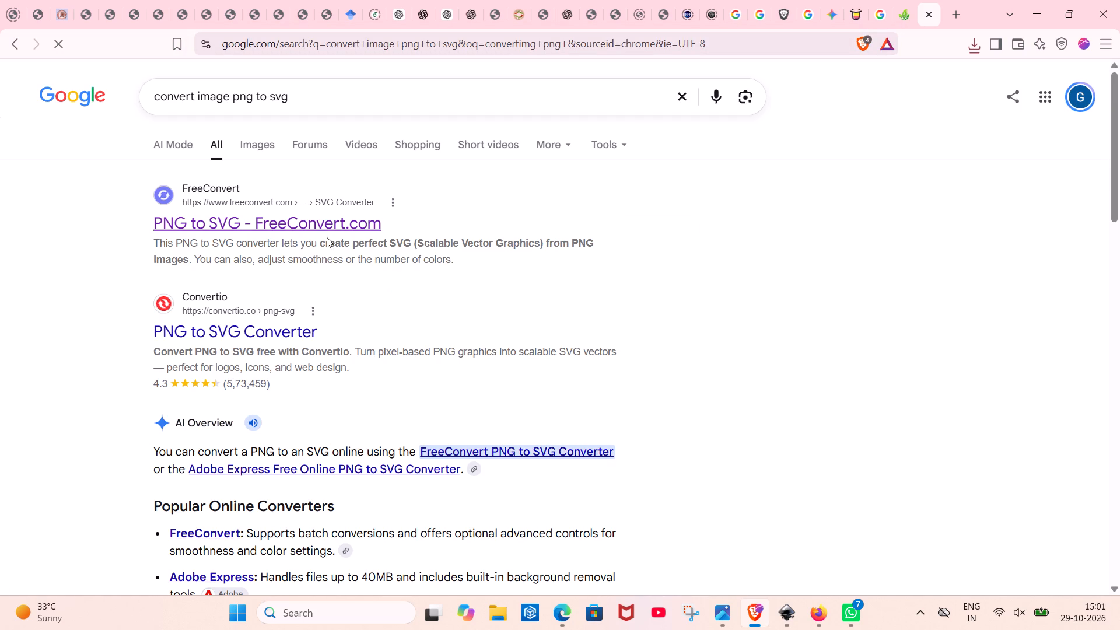
pyautogui.click(321, 220)
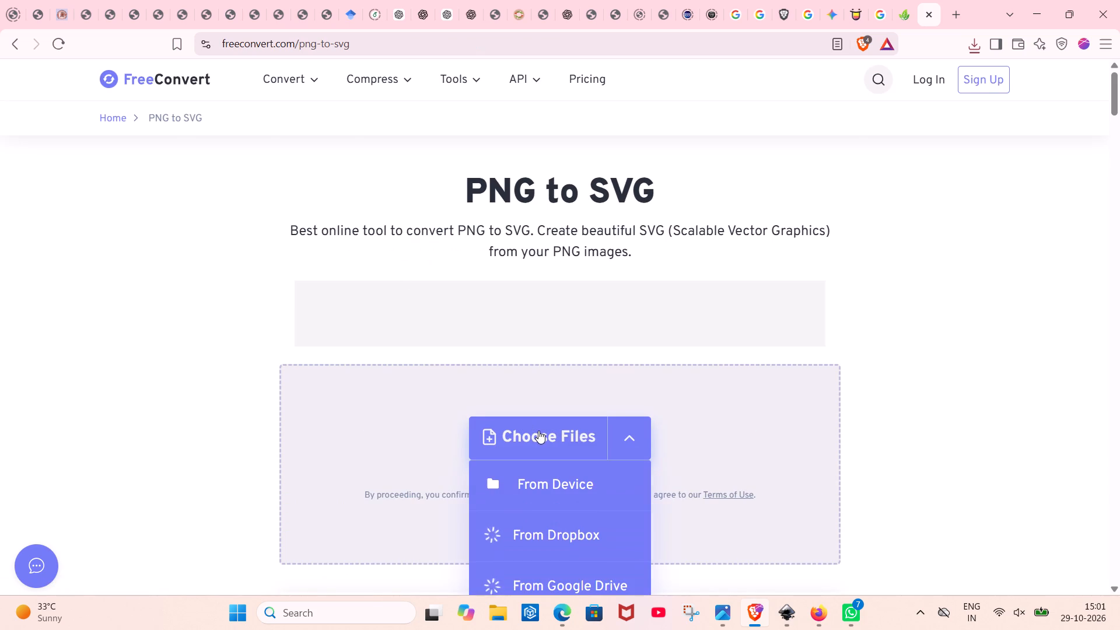
# Add IEEE-IAS-Primary-Logo-Color-RGB.webp from the Desktop to the converter.
pyautogui.click(538, 430)
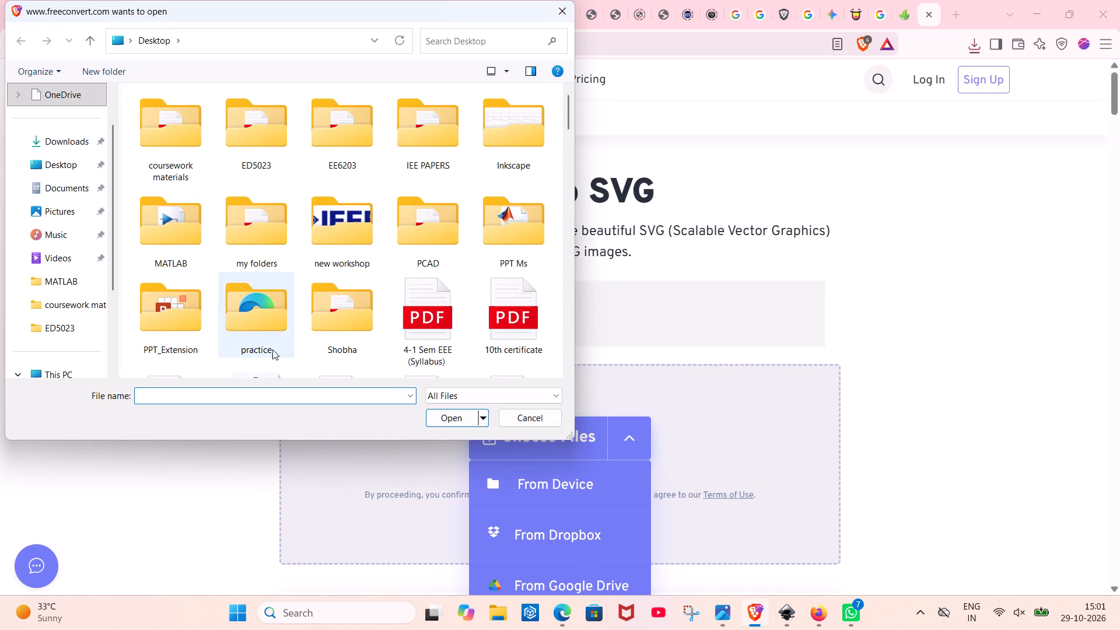
pyautogui.click(215, 400)
pyautogui.press('i')
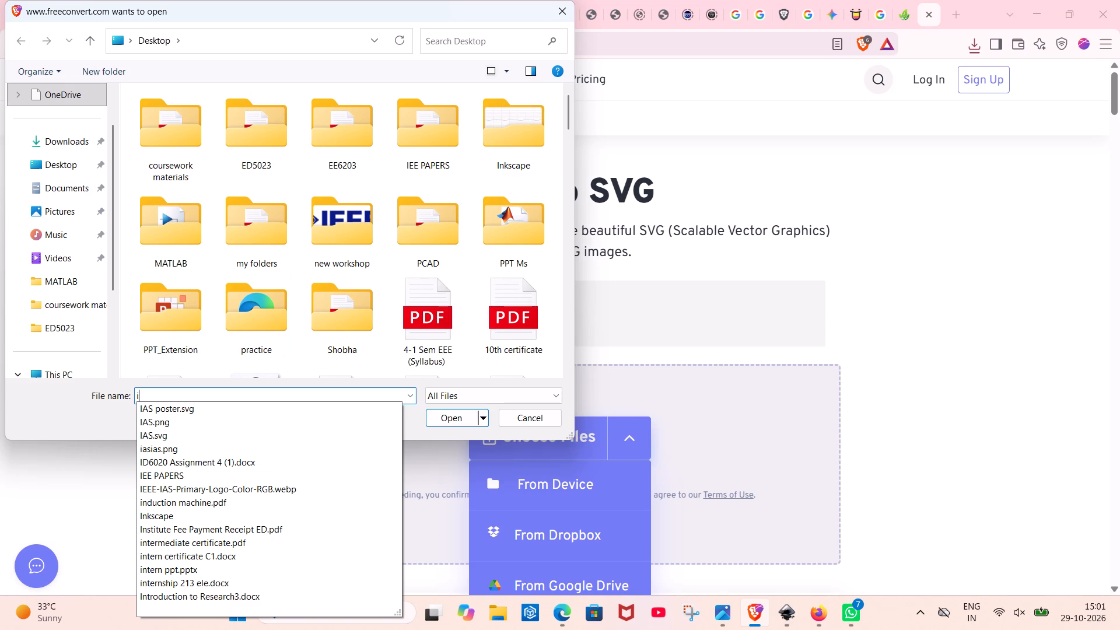
pyautogui.click(204, 491)
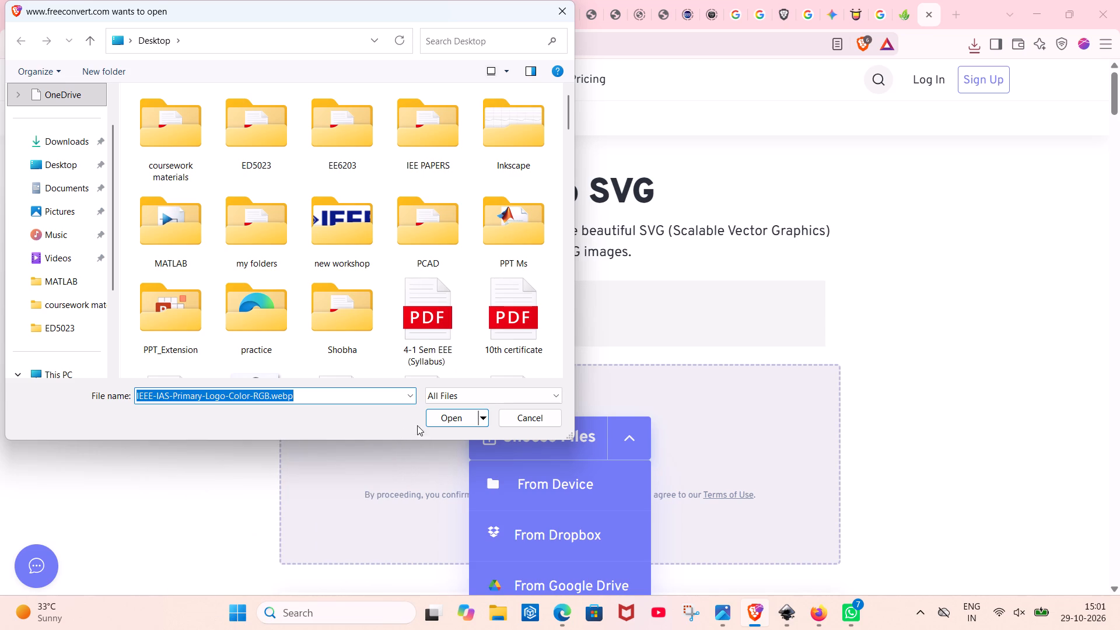
pyautogui.click(457, 420)
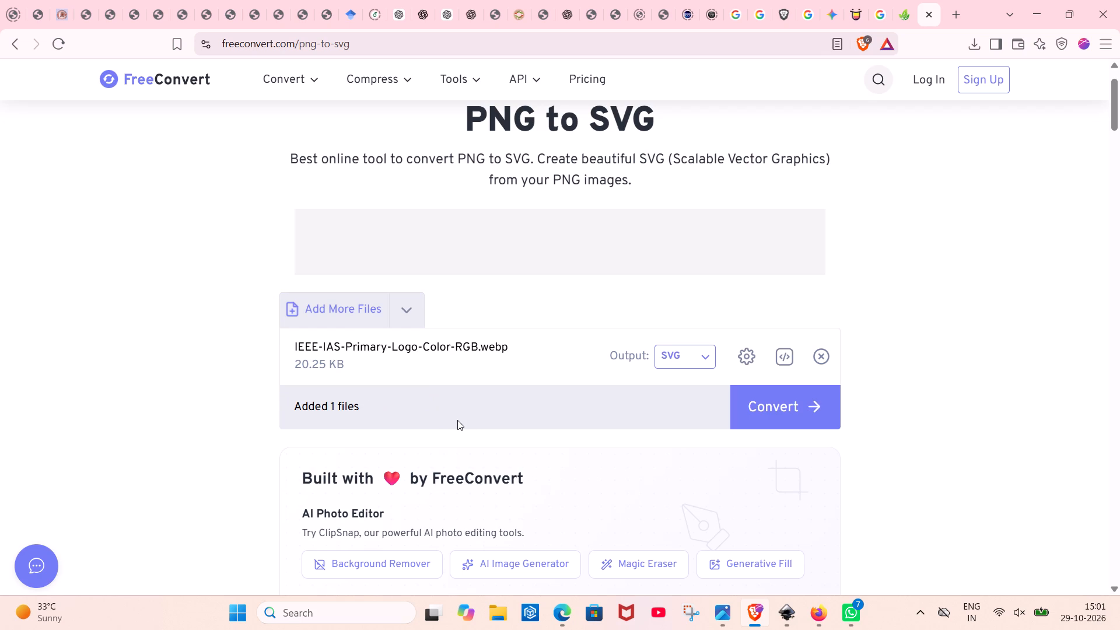
# Recheck the IEEE-IAS-Primary-Logo-Color-RGB image on the Desktop.
pyautogui.click(1035, 5)
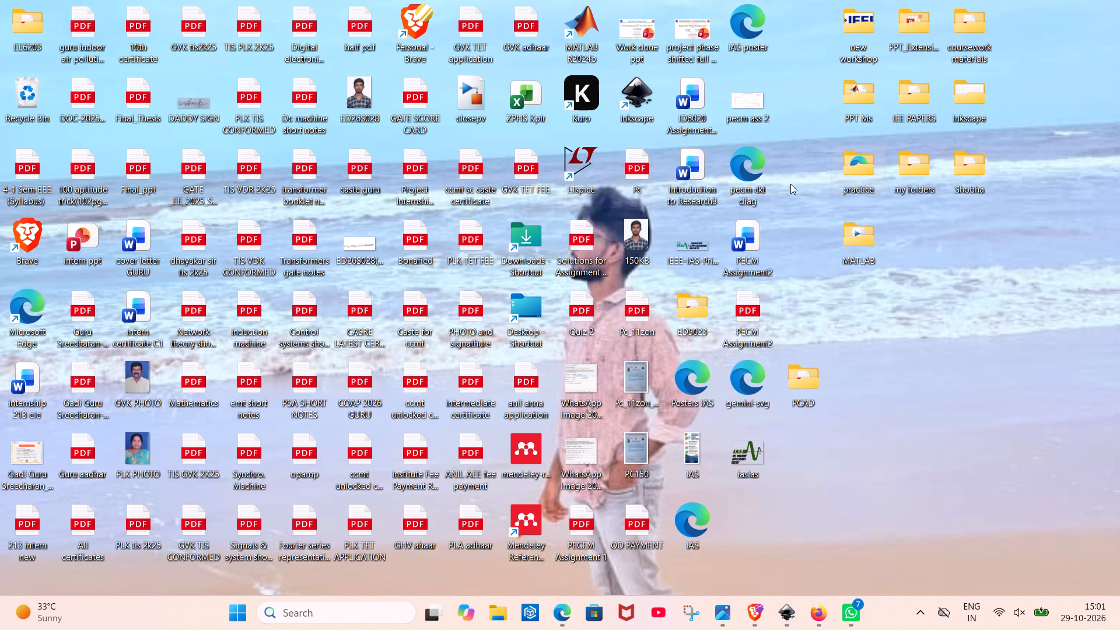
pyautogui.doubleClick(699, 262)
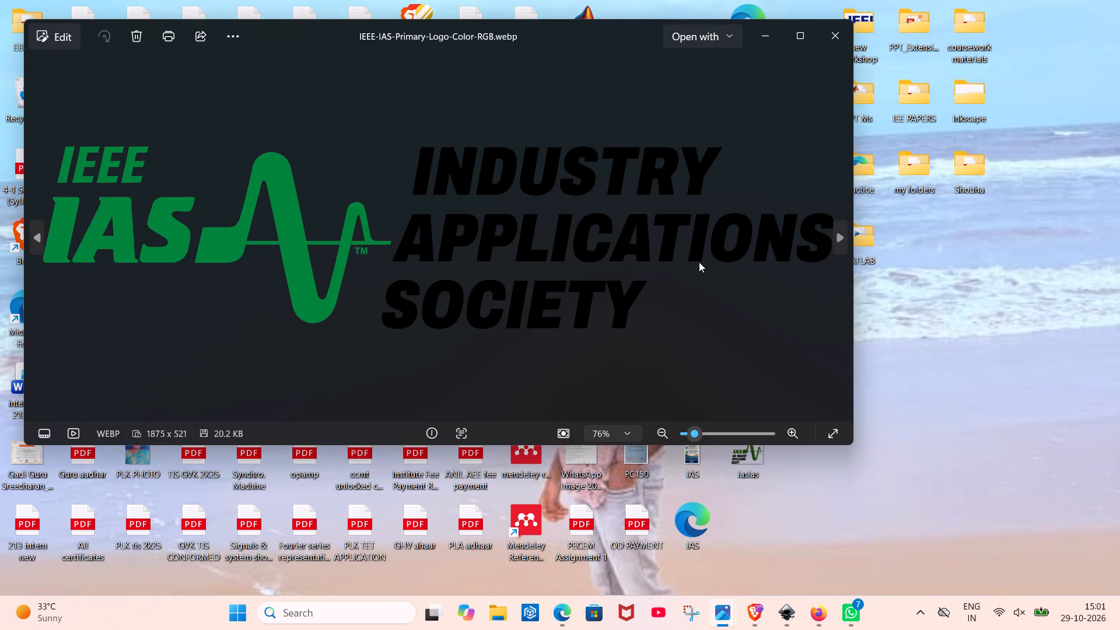
pyautogui.click(845, 38)
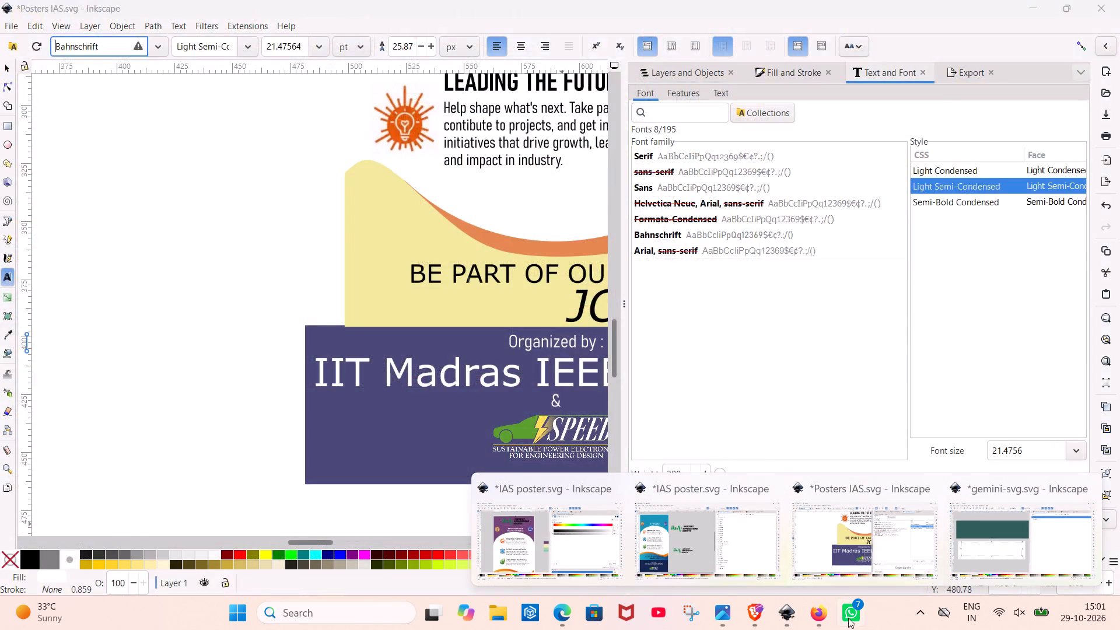
# Convert the added logo to SVG in Brave and save the result to the Downloads folder as IEEE-IAS-Primary-Logo-Color-RGB.
pyautogui.click(754, 506)
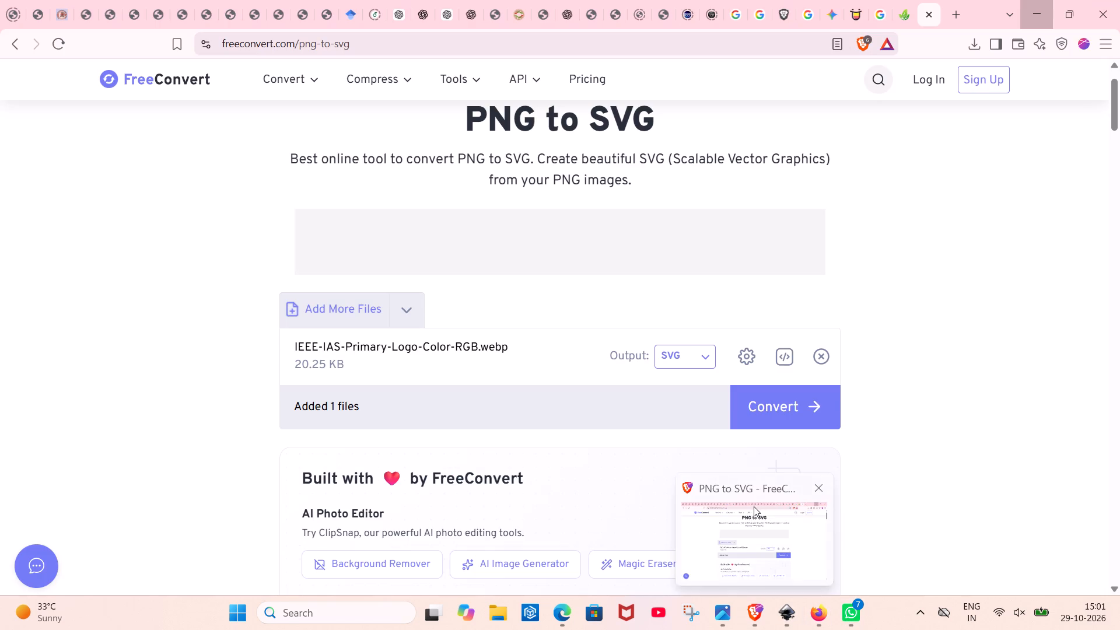
pyautogui.click(774, 415)
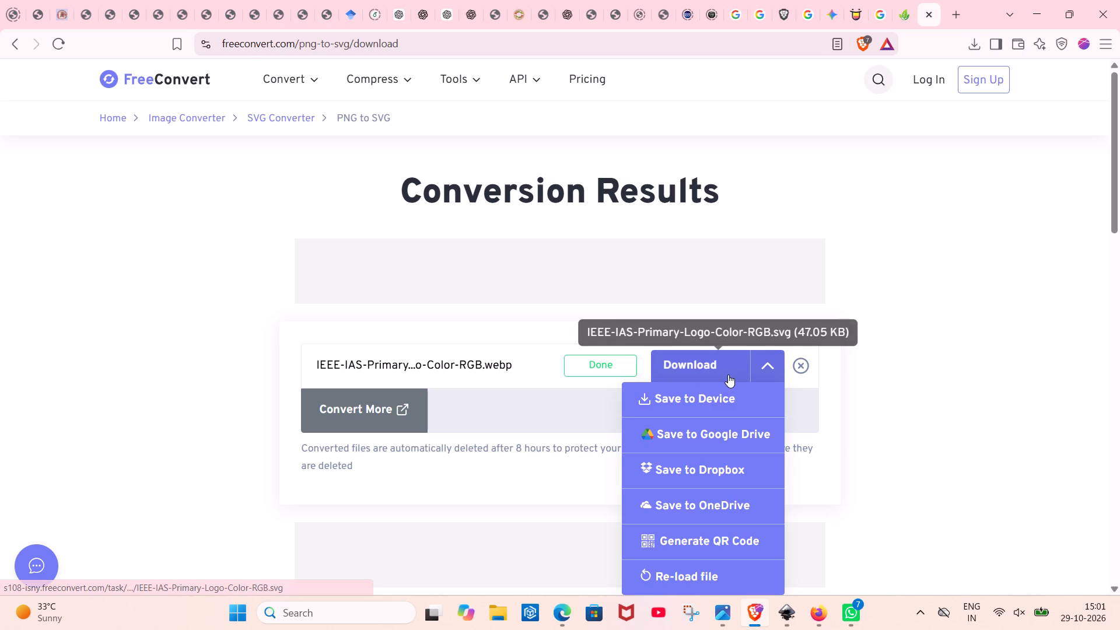
pyautogui.click(722, 396)
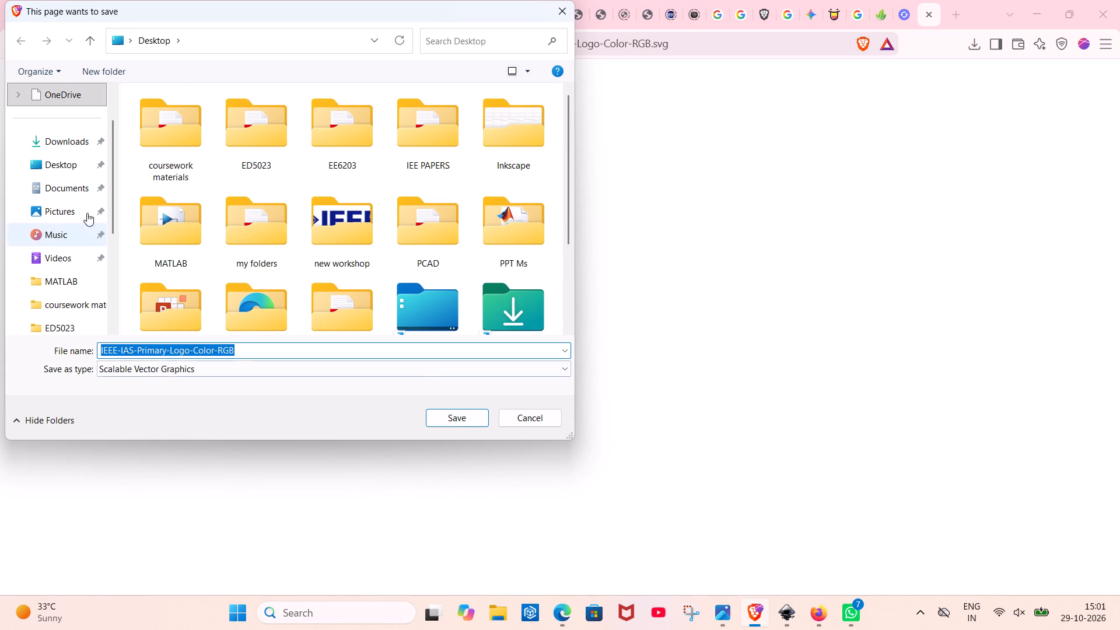
pyautogui.click(81, 149)
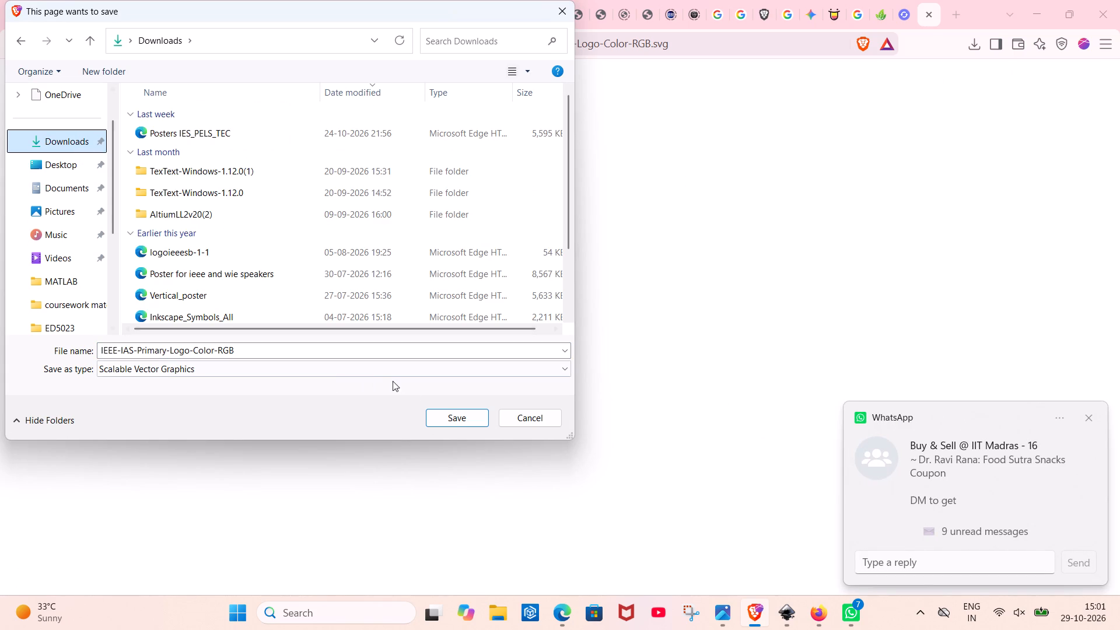
pyautogui.click(448, 418)
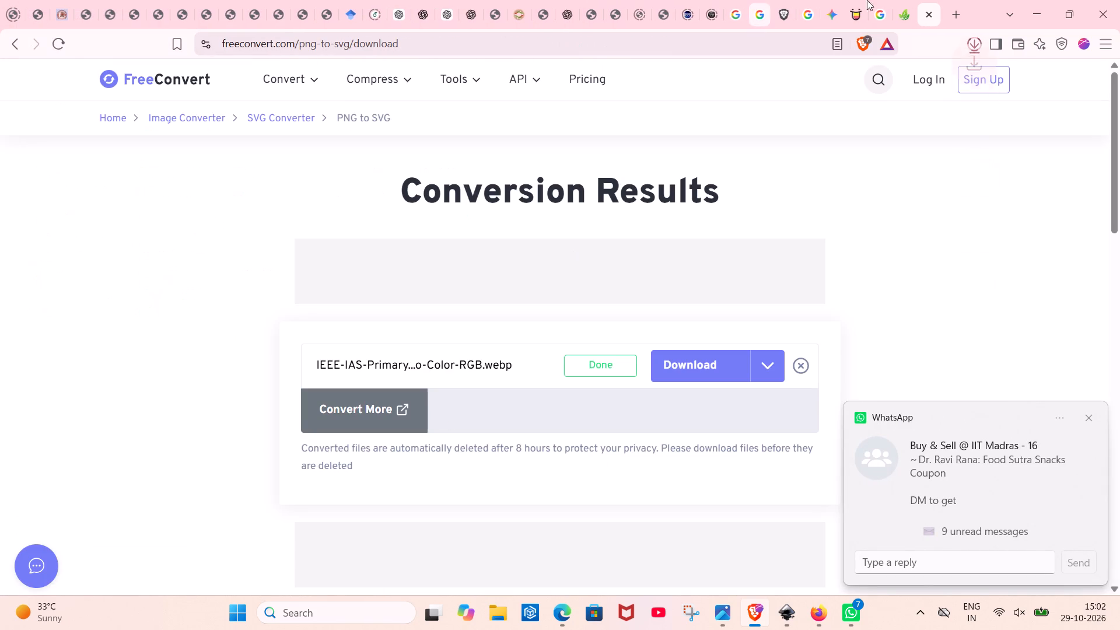
# Find the downloaded IEEE-IAS-Primary-Logo-Color-RGB SVG among the recent files in File Explorer and open it with Inkscape.
pyautogui.click(1037, 11)
pyautogui.click(1037, 11)
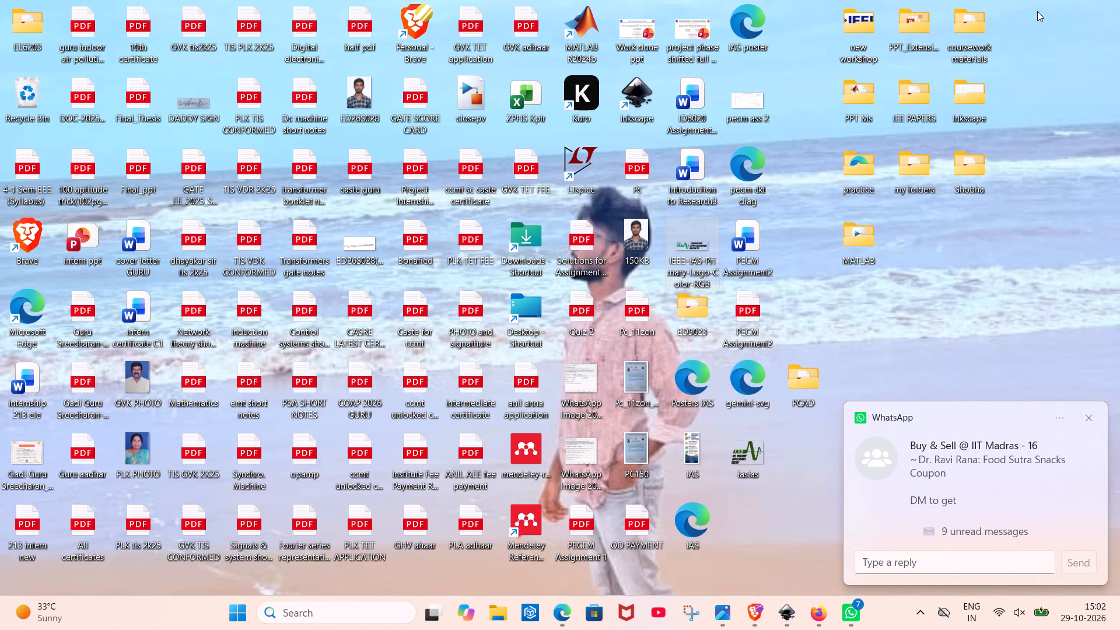
pyautogui.doubleClick(495, 616)
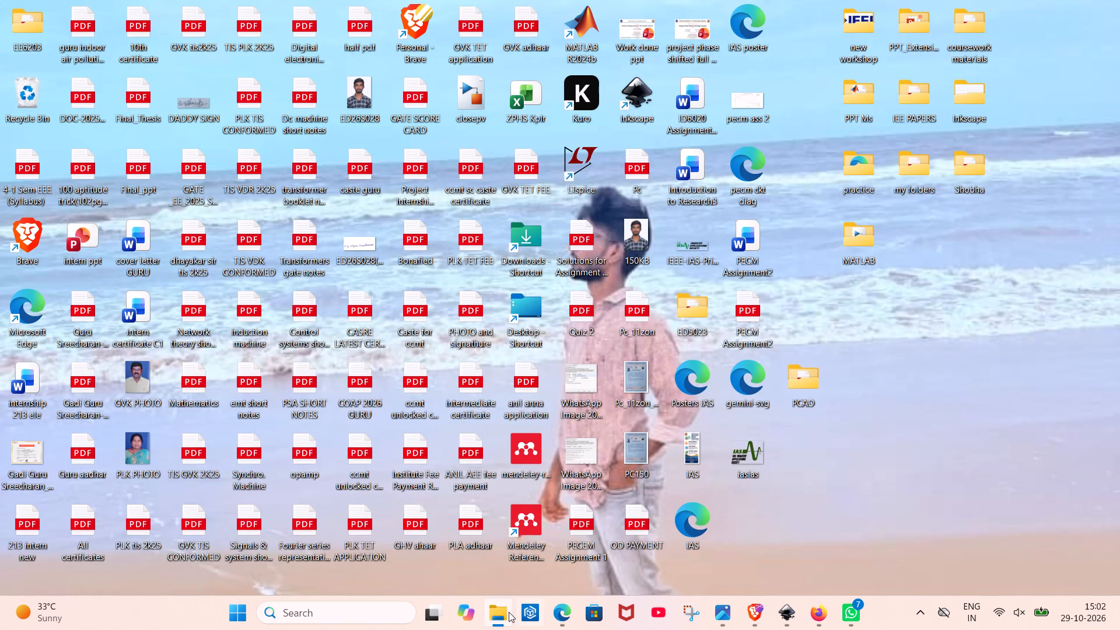
pyautogui.click(510, 613)
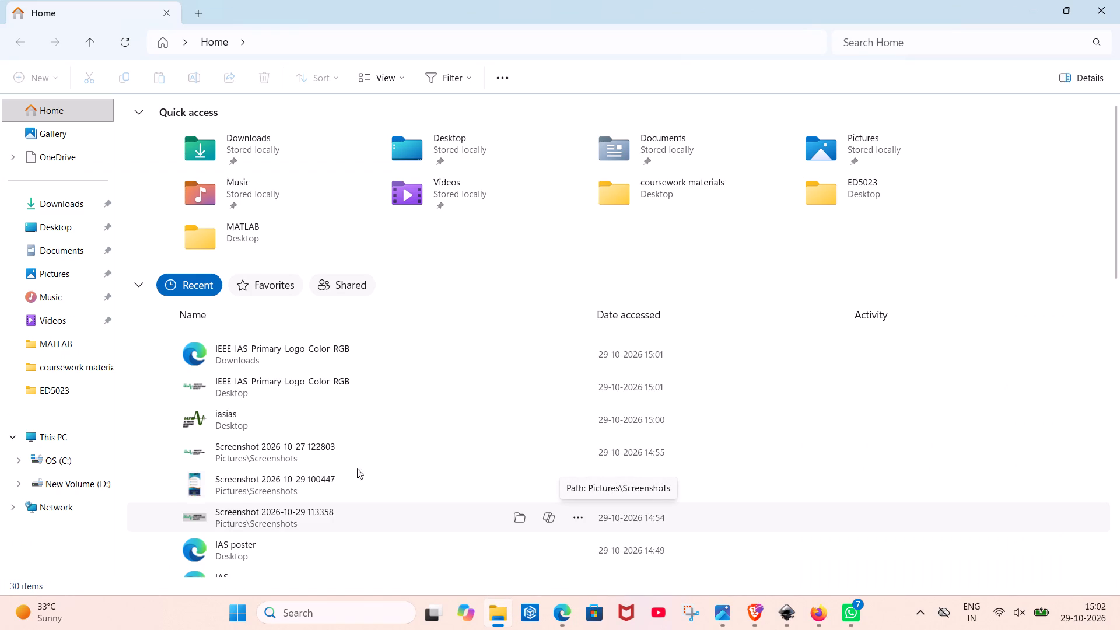
pyautogui.rightClick(323, 359)
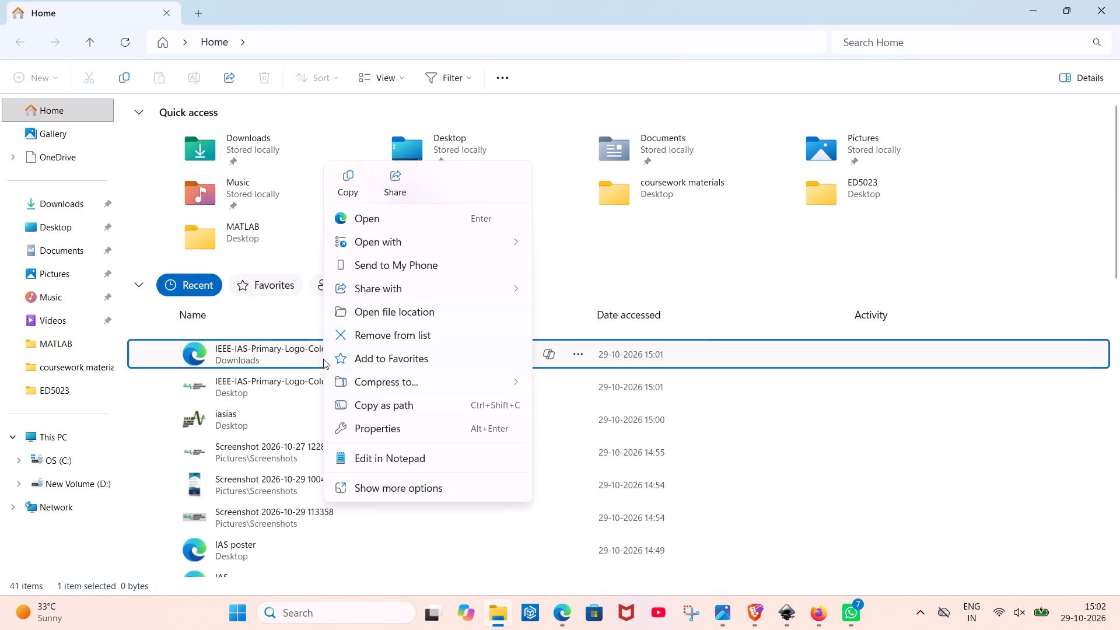
pyautogui.click(454, 240)
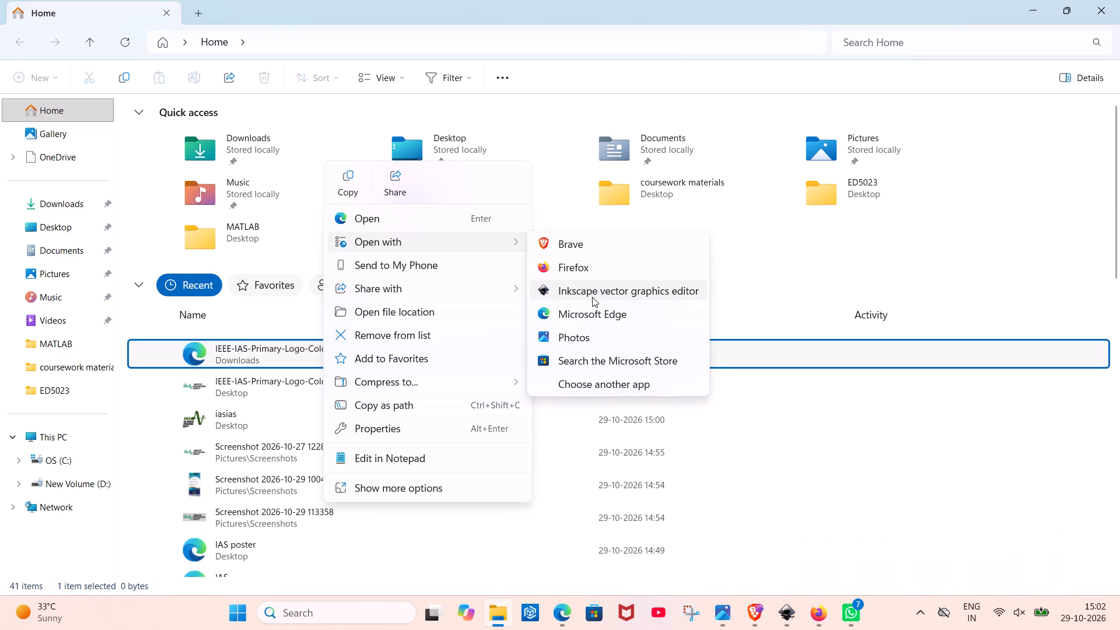
pyautogui.click(592, 297)
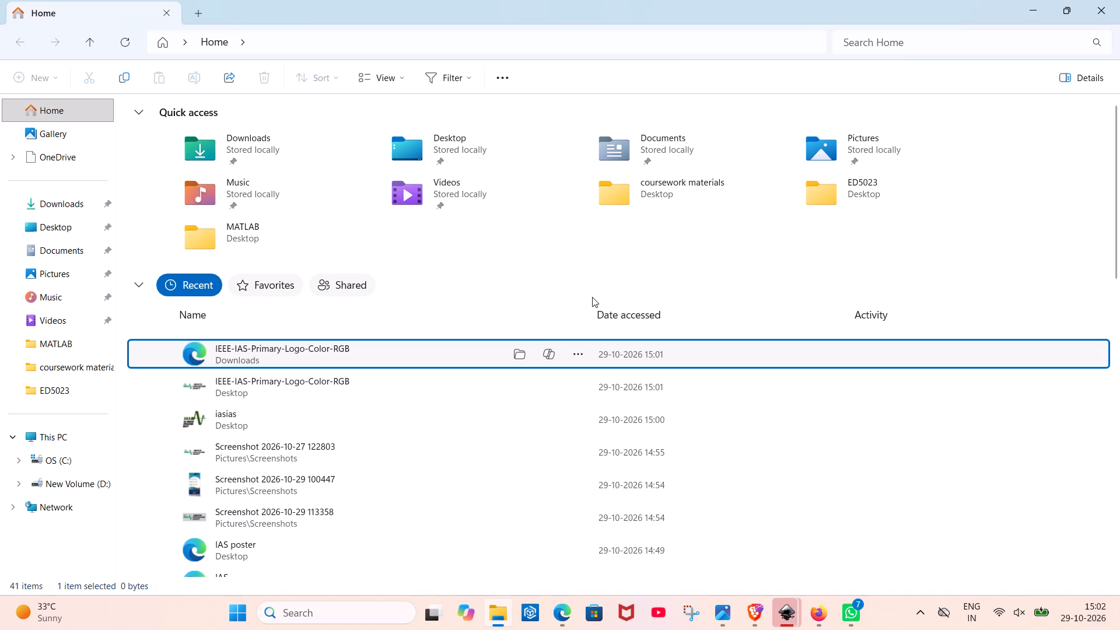
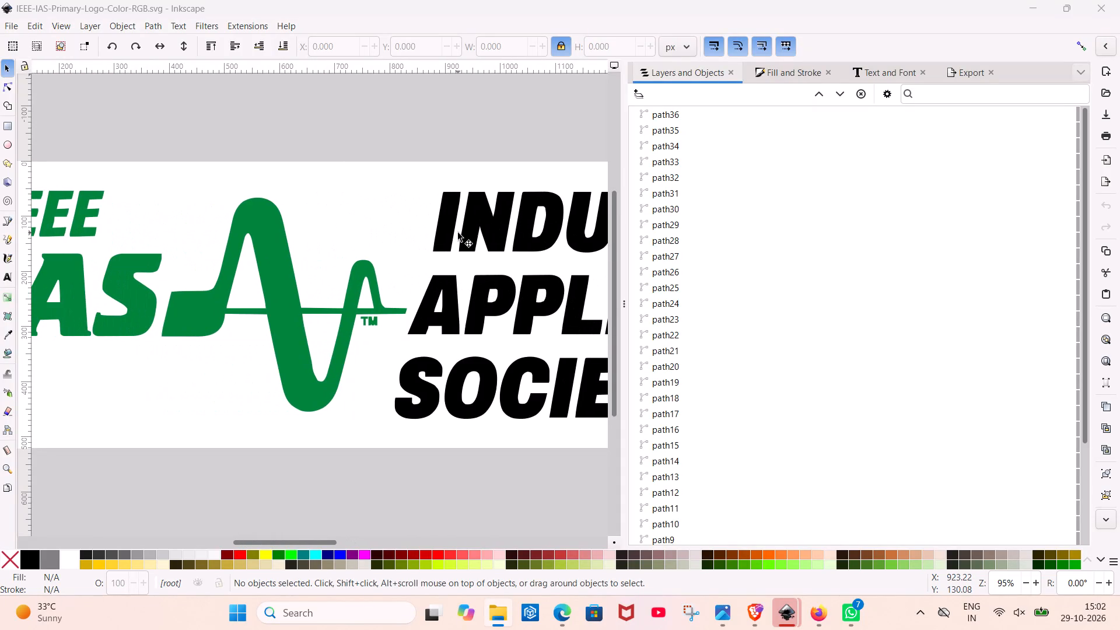
# Recolour the green wave symbol and the letter I of IAS white.
pyautogui.click(458, 233)
pyautogui.click(486, 234)
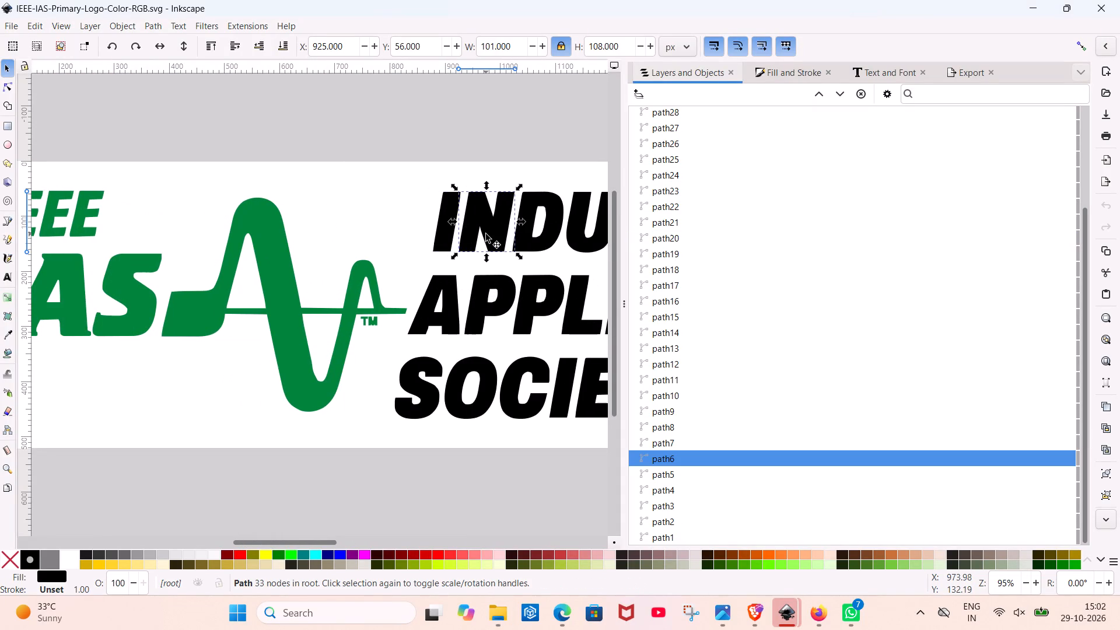
pyautogui.click(530, 233)
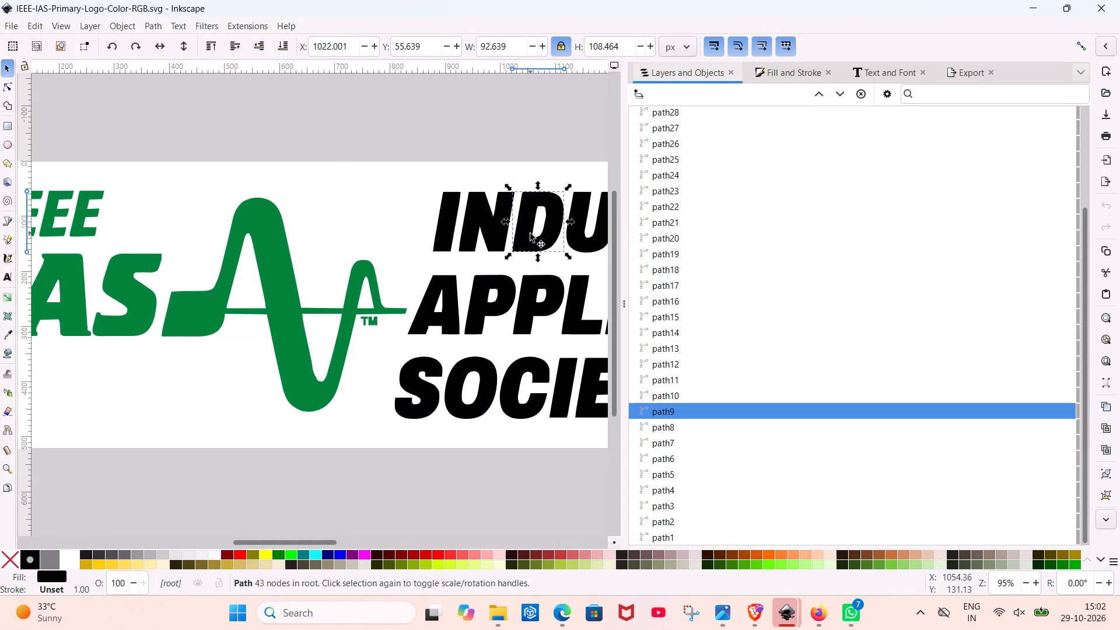
pyautogui.hscroll(1, 530, 233)
pyautogui.click(443, 284)
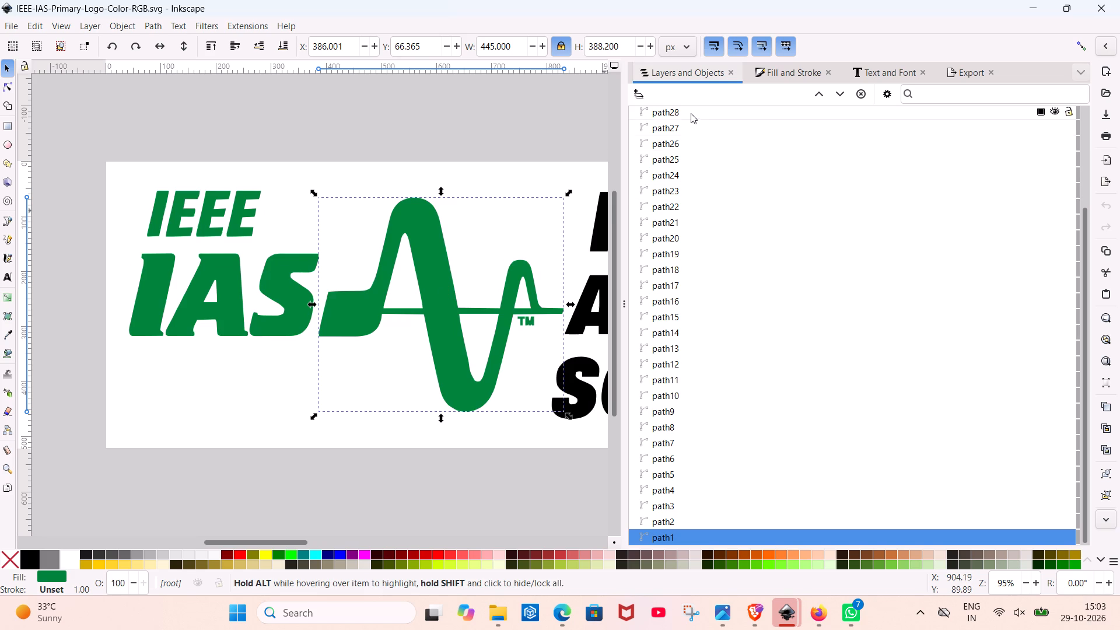
pyautogui.click(775, 76)
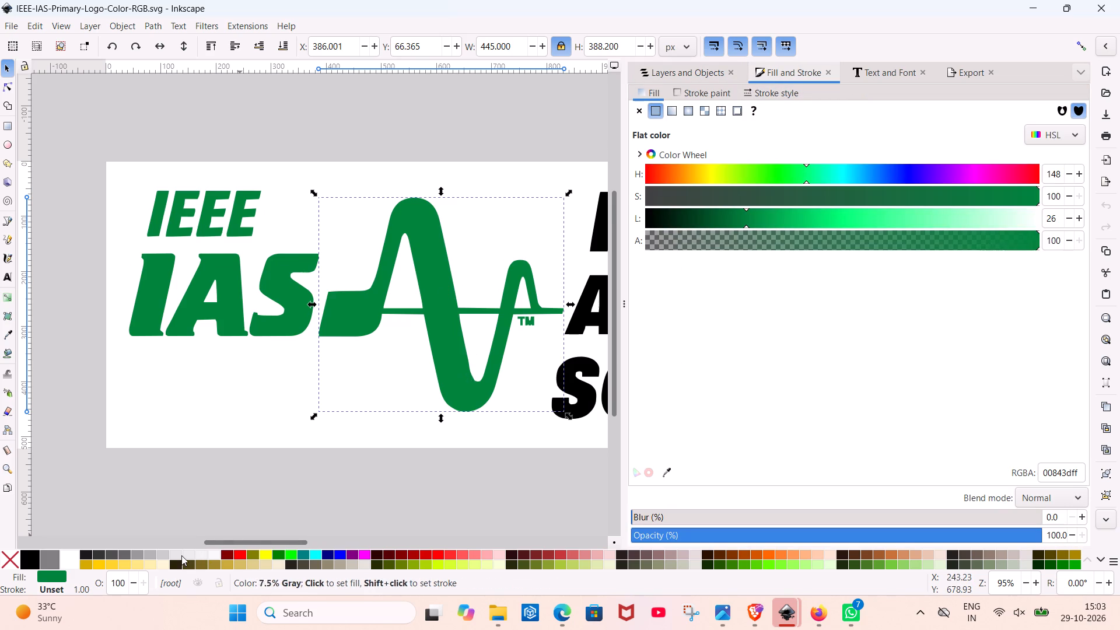
pyautogui.click(71, 558)
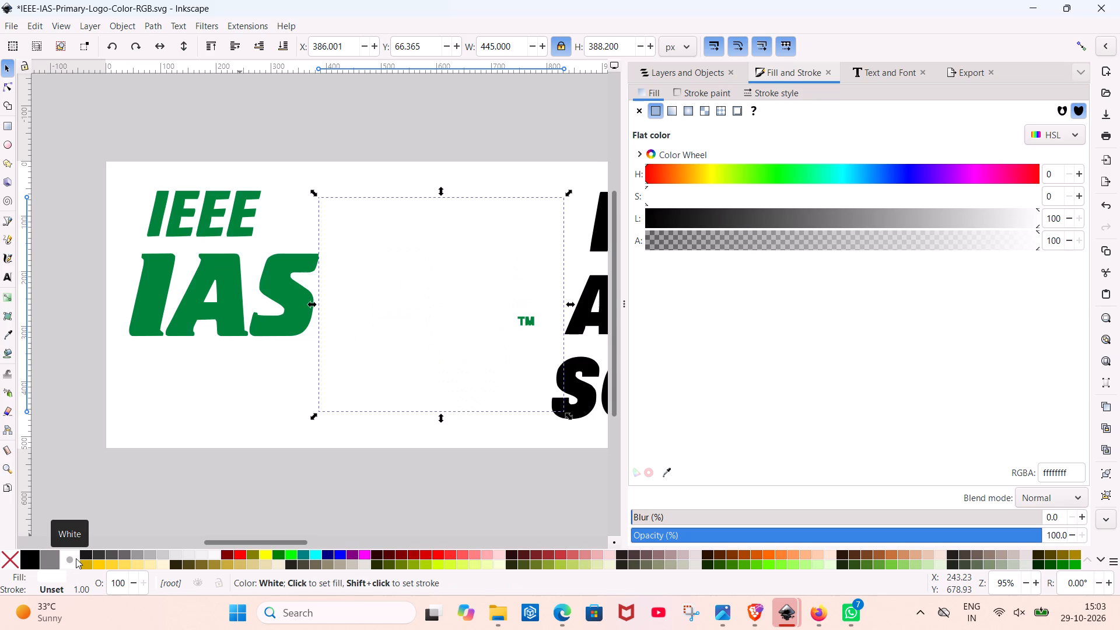
pyautogui.click(183, 316)
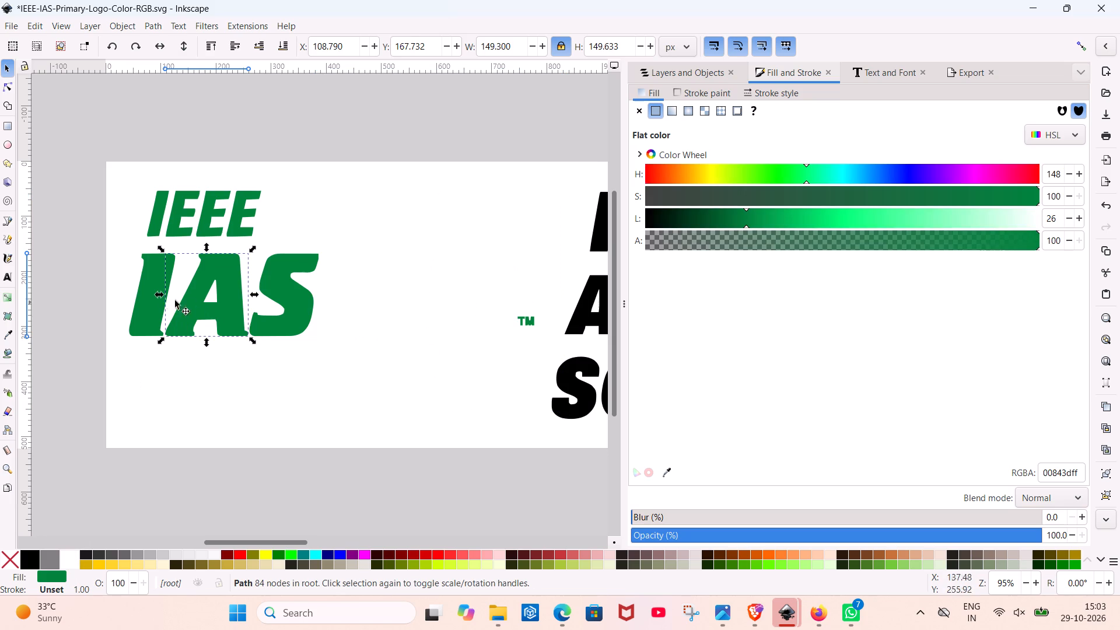
pyautogui.click(146, 299)
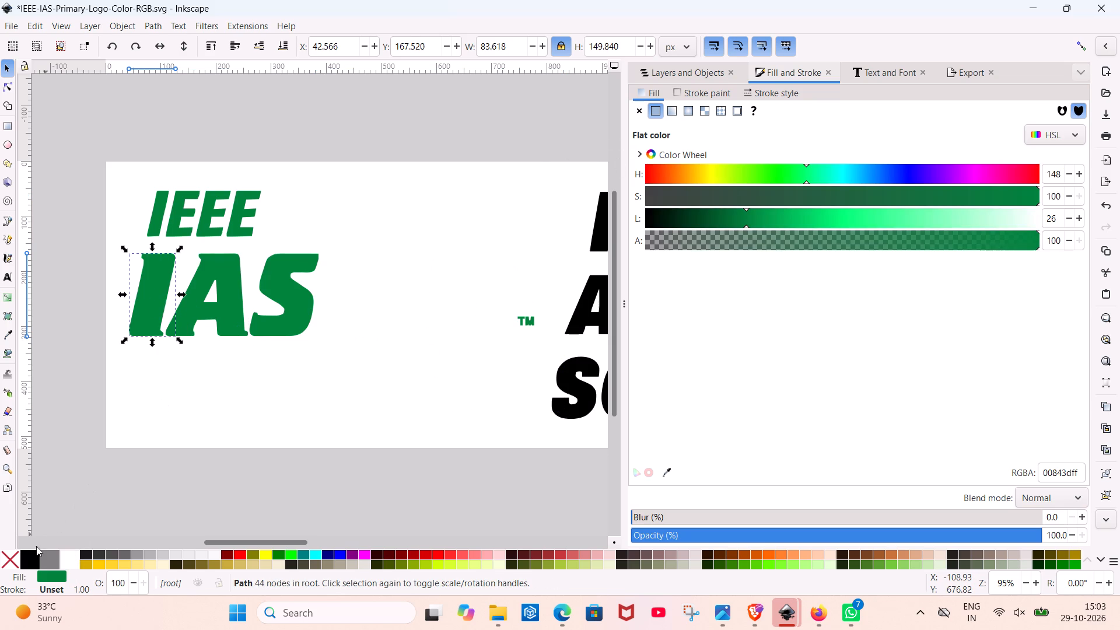
pyautogui.click(70, 556)
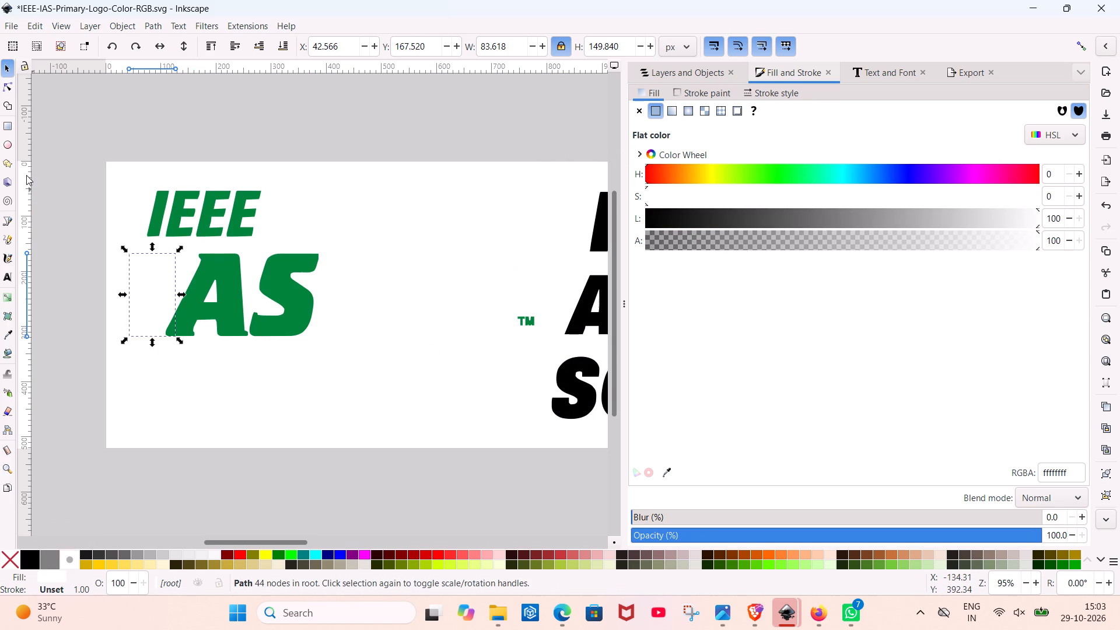
# Draw a rectangle about 1878 × 525 px covering the whole logo and fill it with dark grey 1a1a1a.
pyautogui.click(8, 127)
pyautogui.keyDown('ctrl'); pyautogui.scroll(-4, 234, 123); pyautogui.keyUp('ctrl')
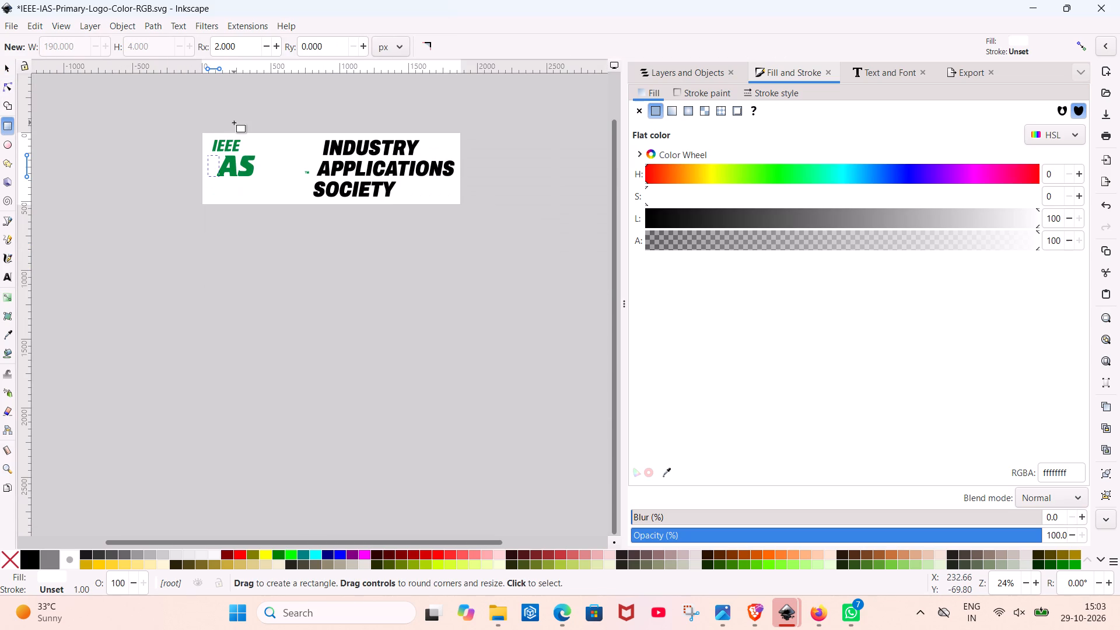
pyautogui.moveTo(203, 132); pyautogui.dragTo(421, 183)
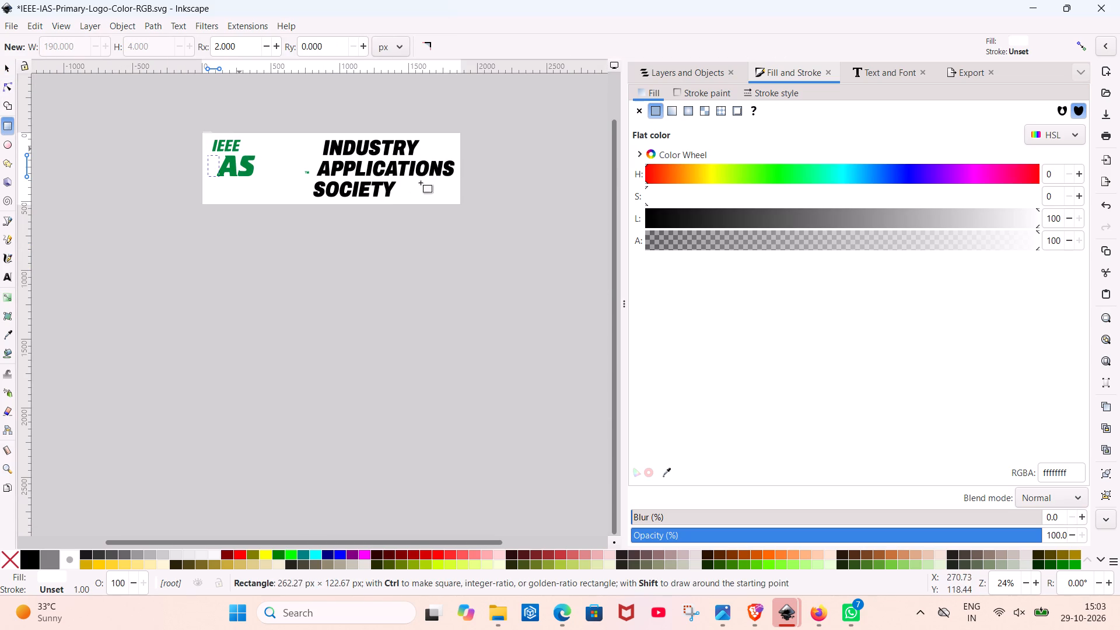
pyautogui.moveTo(421, 183); pyautogui.dragTo(462, 204)
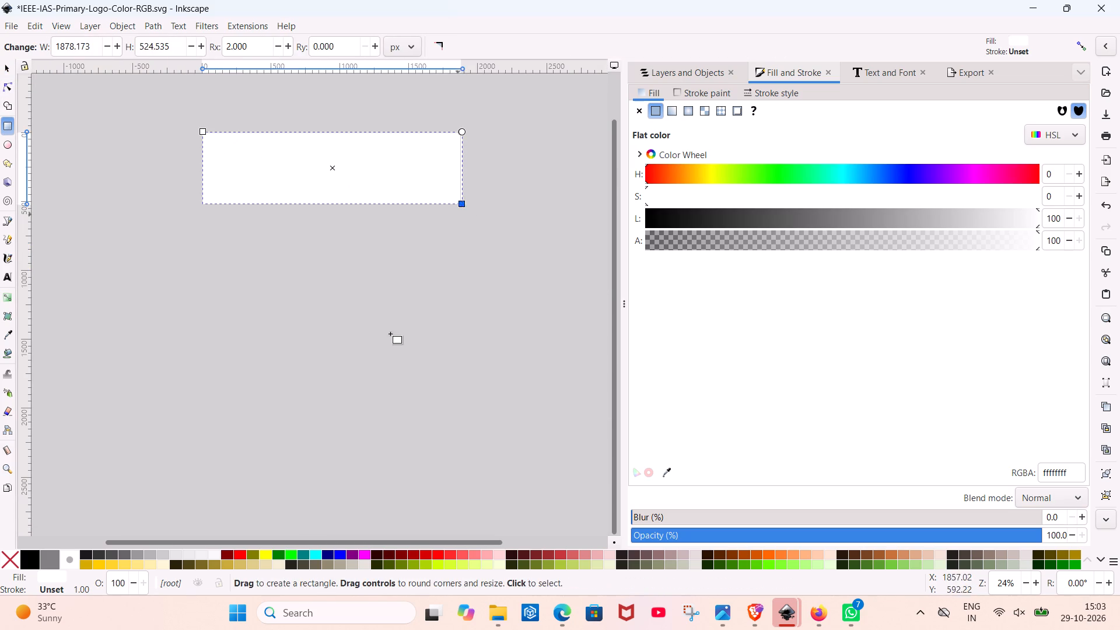
pyautogui.click(83, 552)
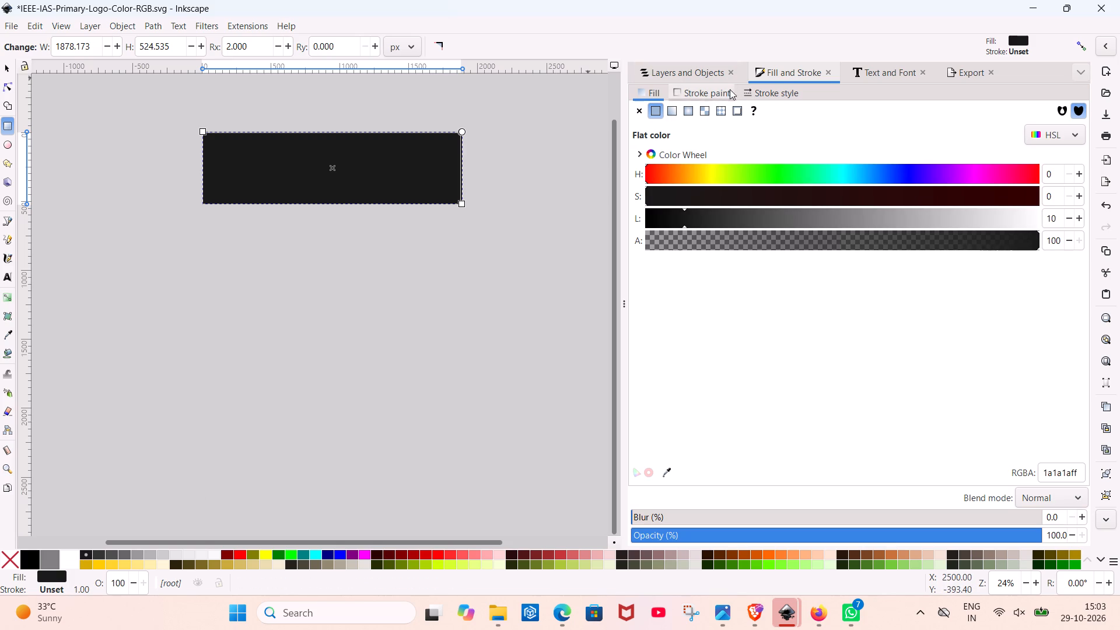
# Move the rectangle to the bottom of the stacking order, below path1, so it serves as the logo's background.
pyautogui.click(680, 73)
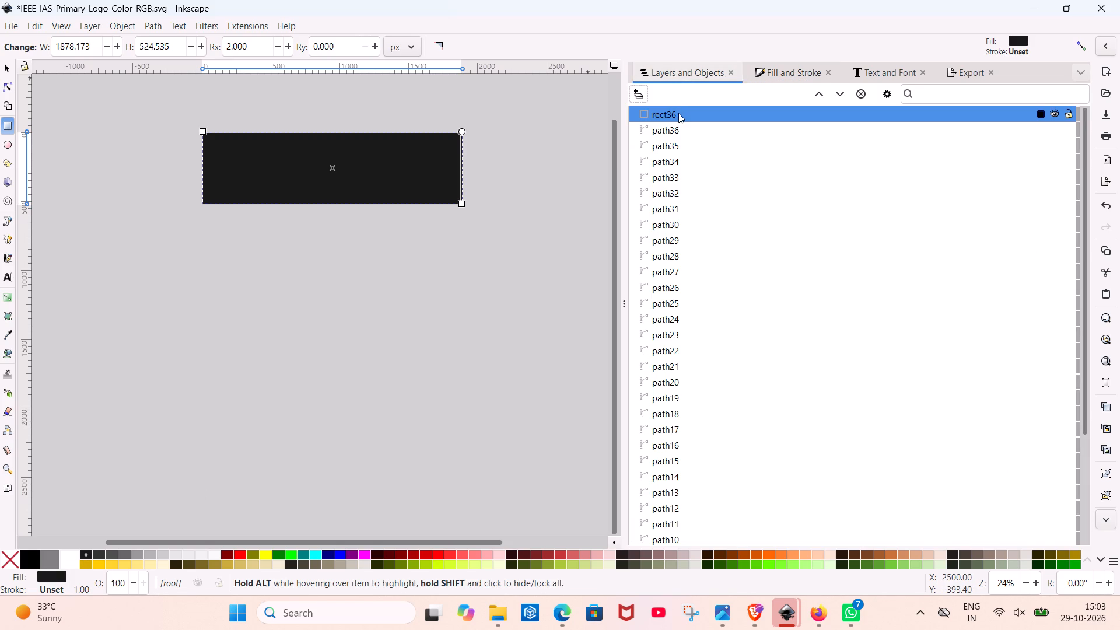
pyautogui.moveTo(678, 113); pyautogui.dragTo(740, 491)
pyautogui.scroll(1, 738, 607)
pyautogui.scroll(-2, 740, 491)
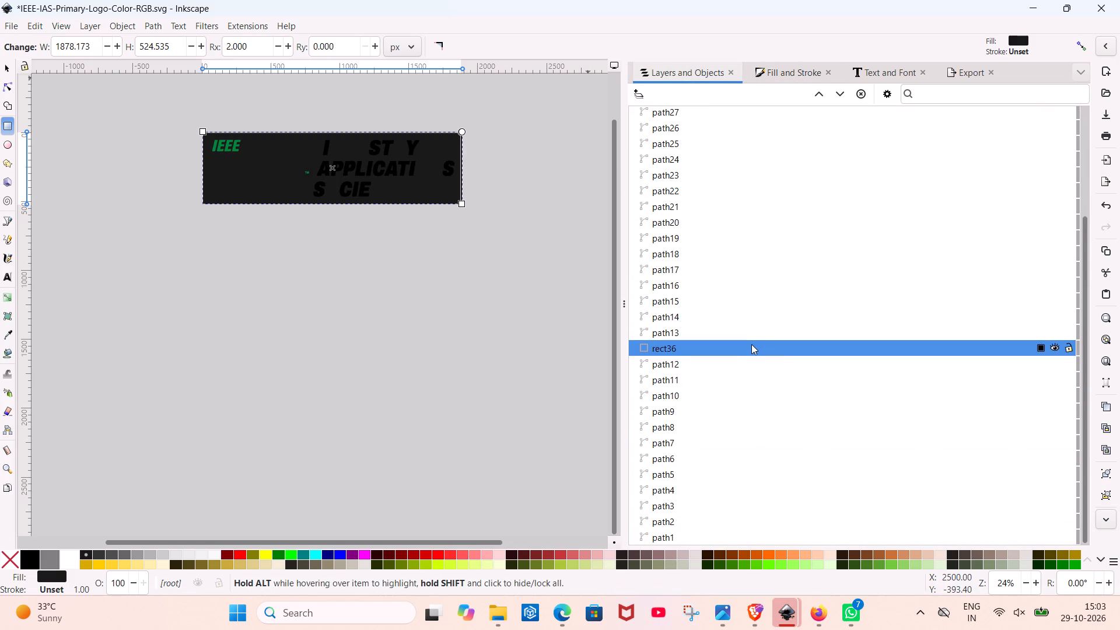
pyautogui.moveTo(751, 344); pyautogui.dragTo(767, 532)
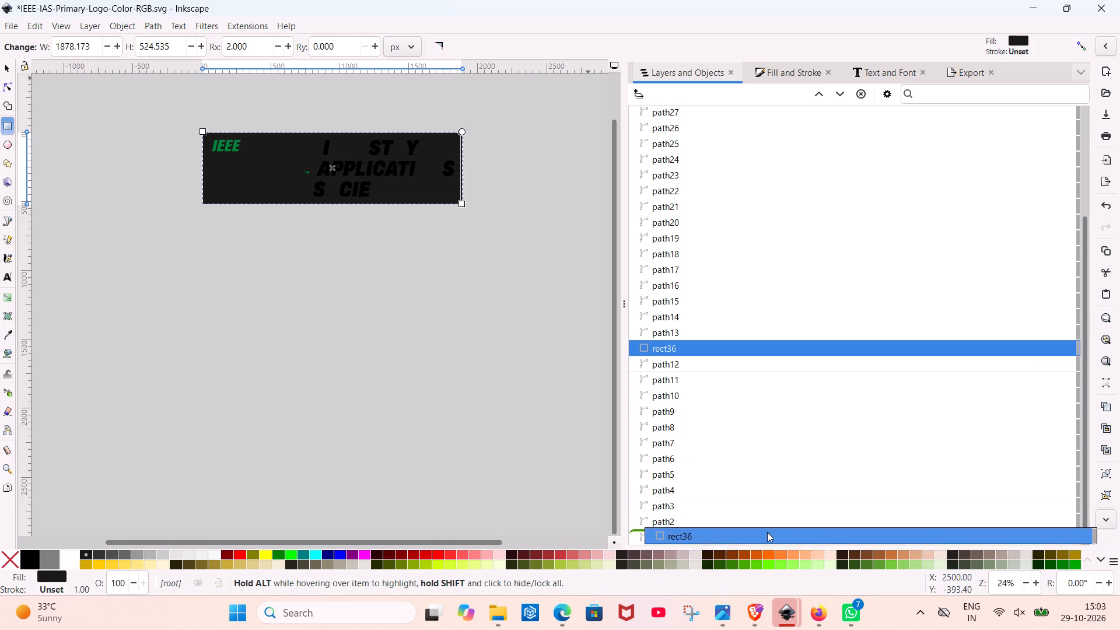
pyautogui.moveTo(767, 532); pyautogui.dragTo(766, 531)
pyautogui.scroll(-1, 766, 531)
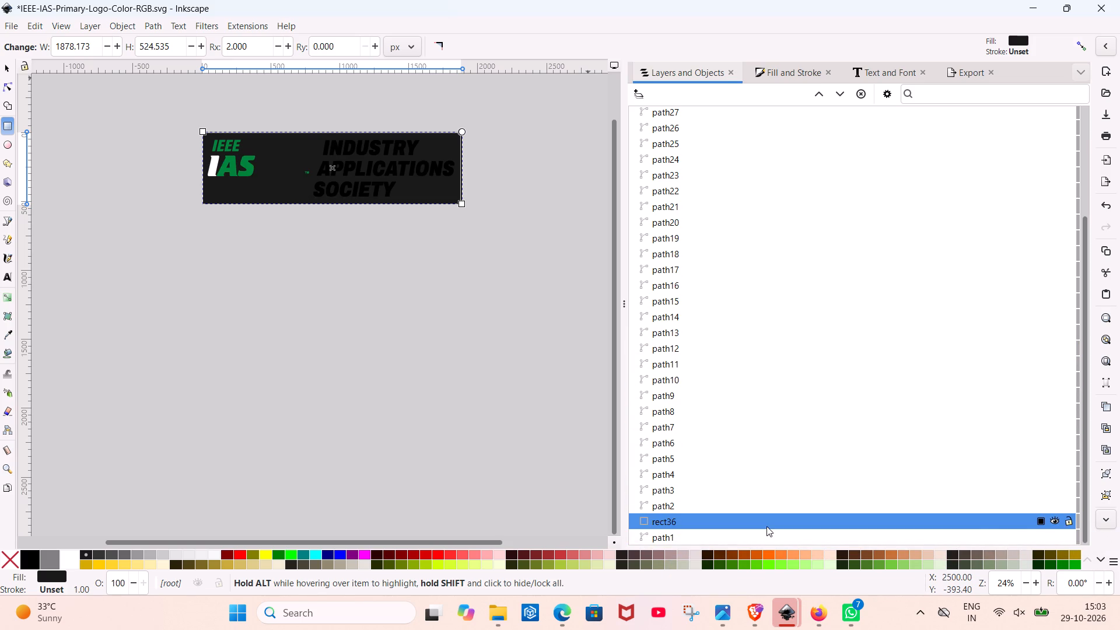
pyautogui.moveTo(766, 516); pyautogui.dragTo(763, 544)
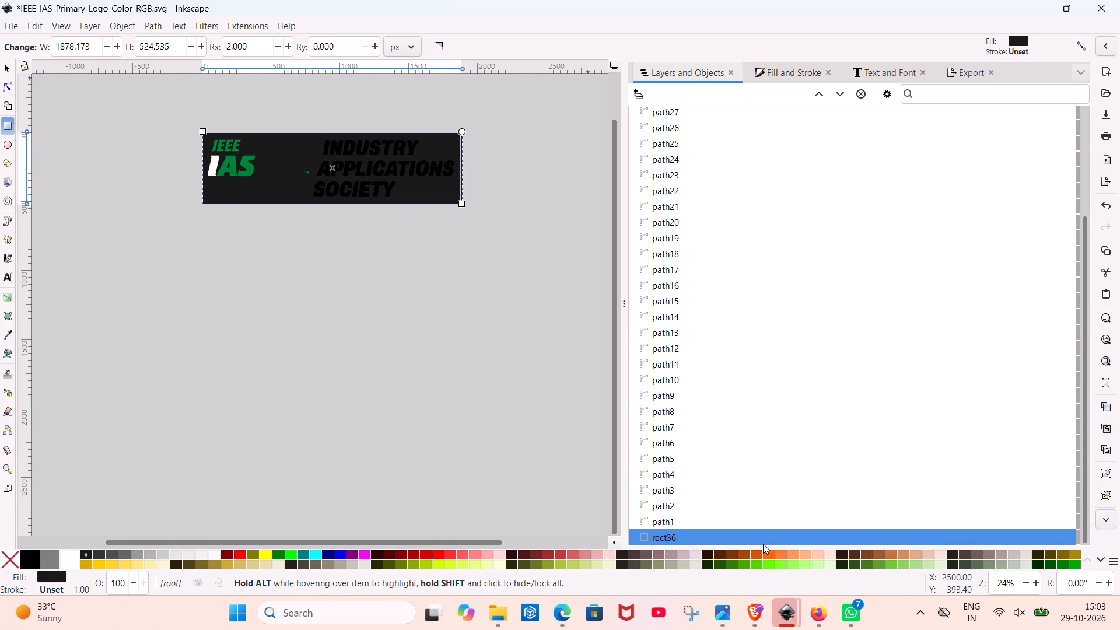
pyautogui.scroll(-1, 763, 544)
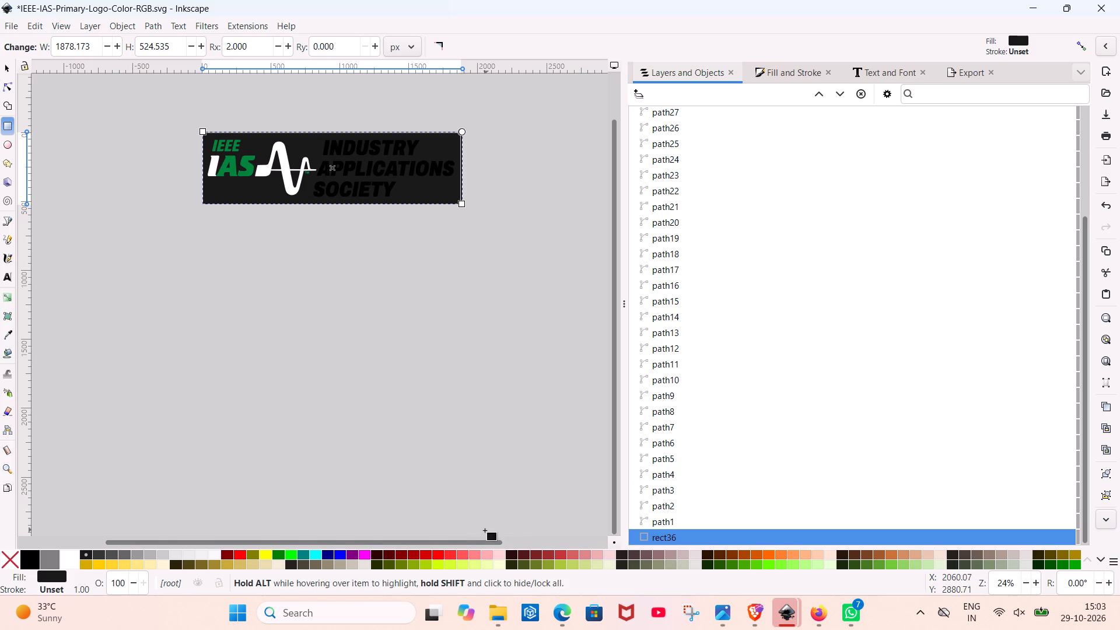
# Change the background rectangle's fill to red #D40000.
pyautogui.click(436, 547)
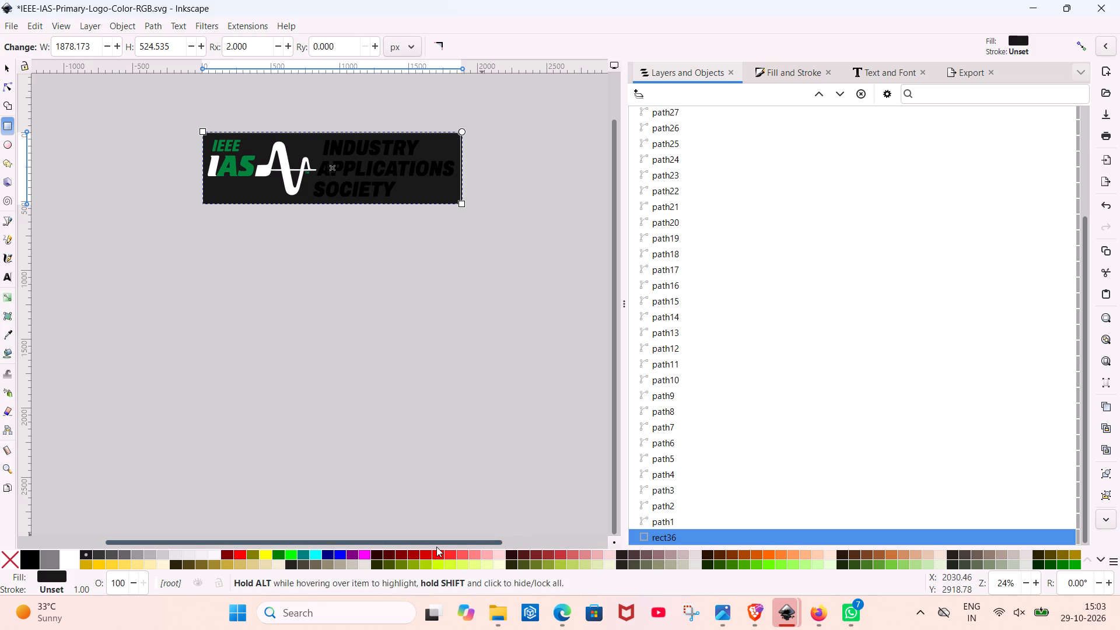
pyautogui.click(429, 552)
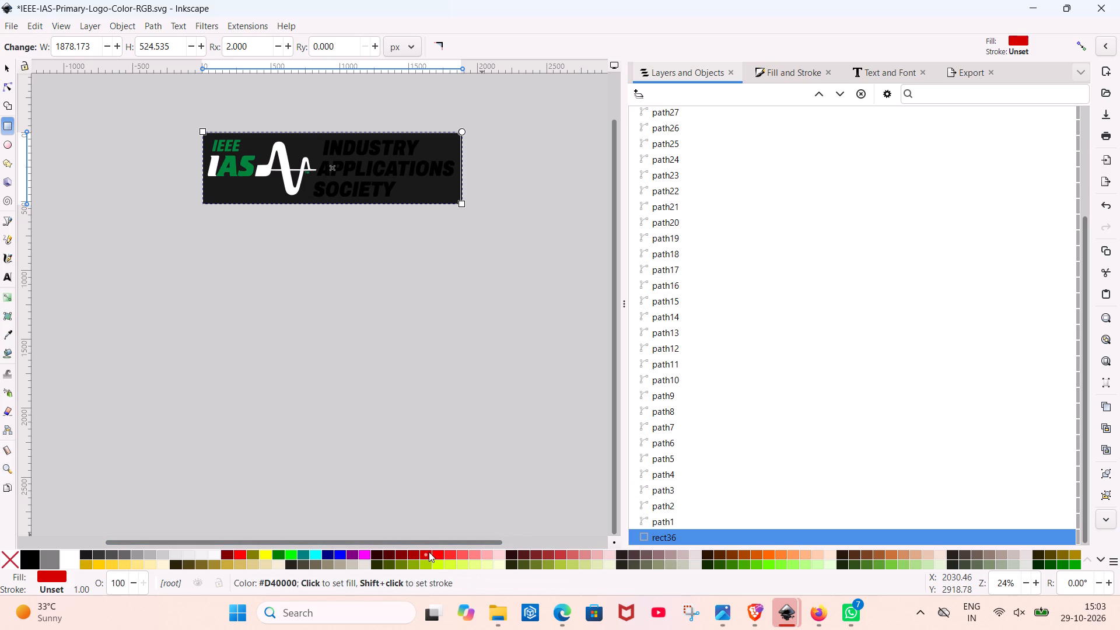
# Recolour the I and the first E of IEEE white.
pyautogui.keyDown('ctrl'); pyautogui.scroll(5, 418, 177); pyautogui.keyUp('ctrl')
pyautogui.hscroll(2, 418, 177)
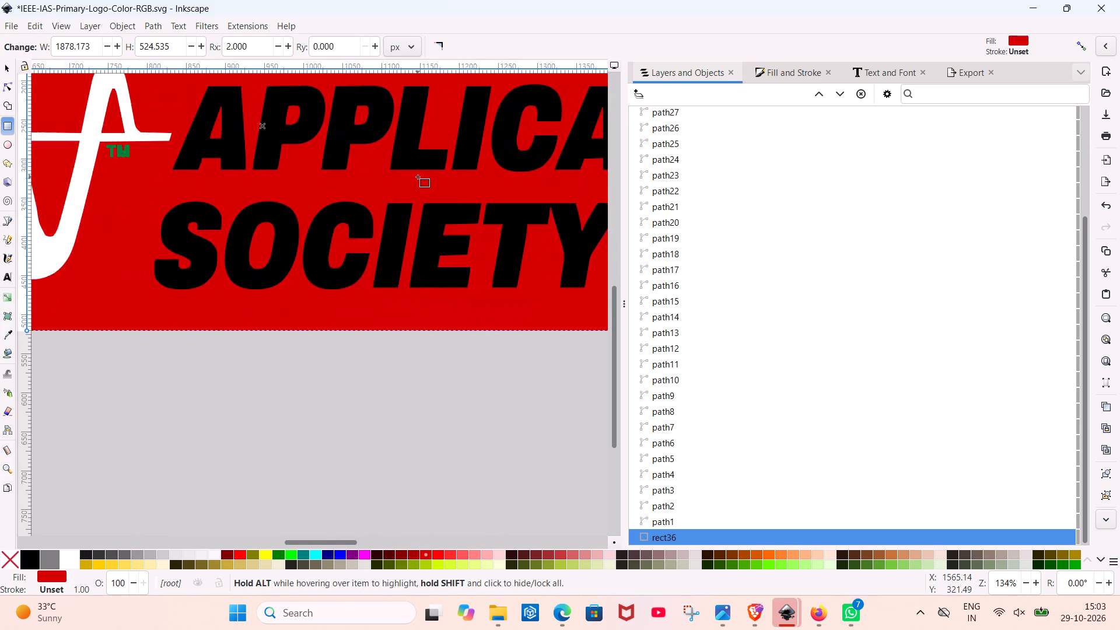
pyautogui.hscroll(3, 418, 177)
pyautogui.scroll(1, 418, 177)
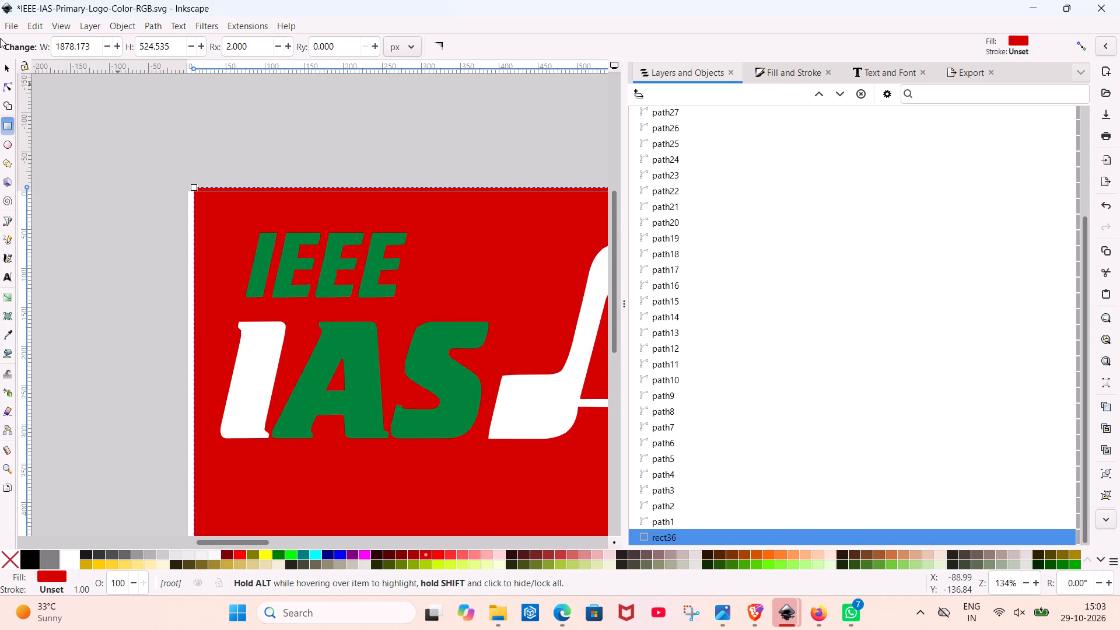
pyautogui.click(8, 68)
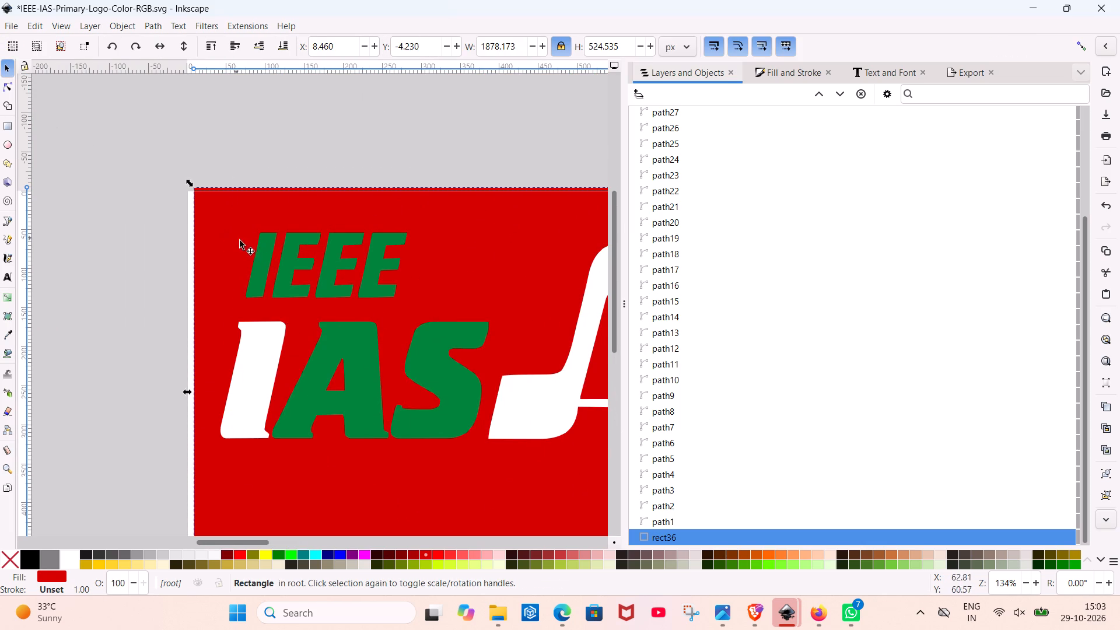
pyautogui.click(261, 256)
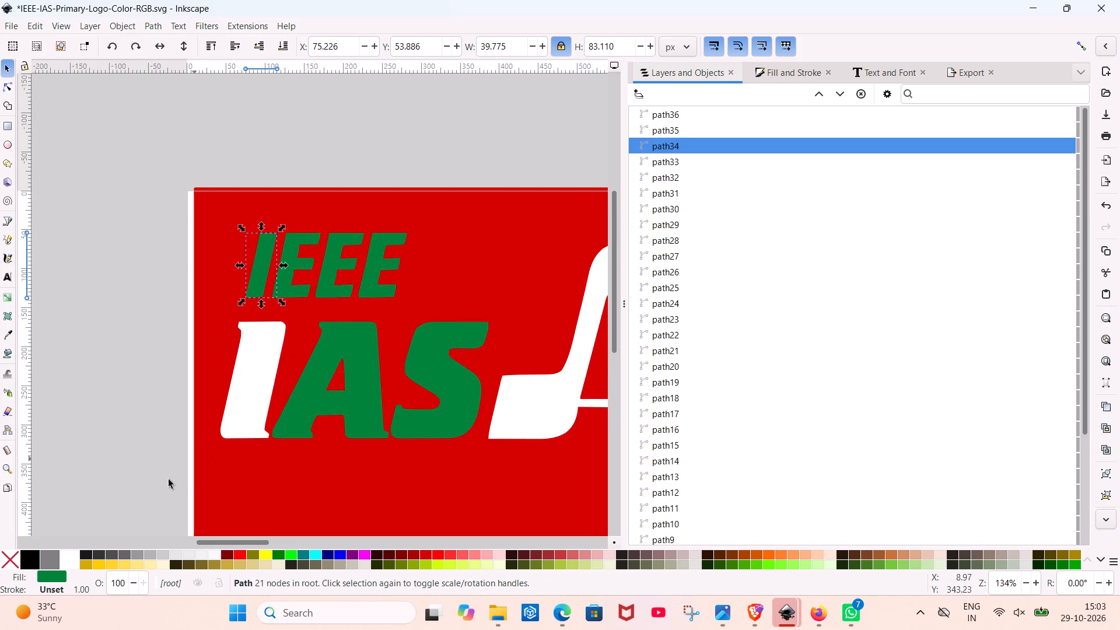
pyautogui.click(66, 561)
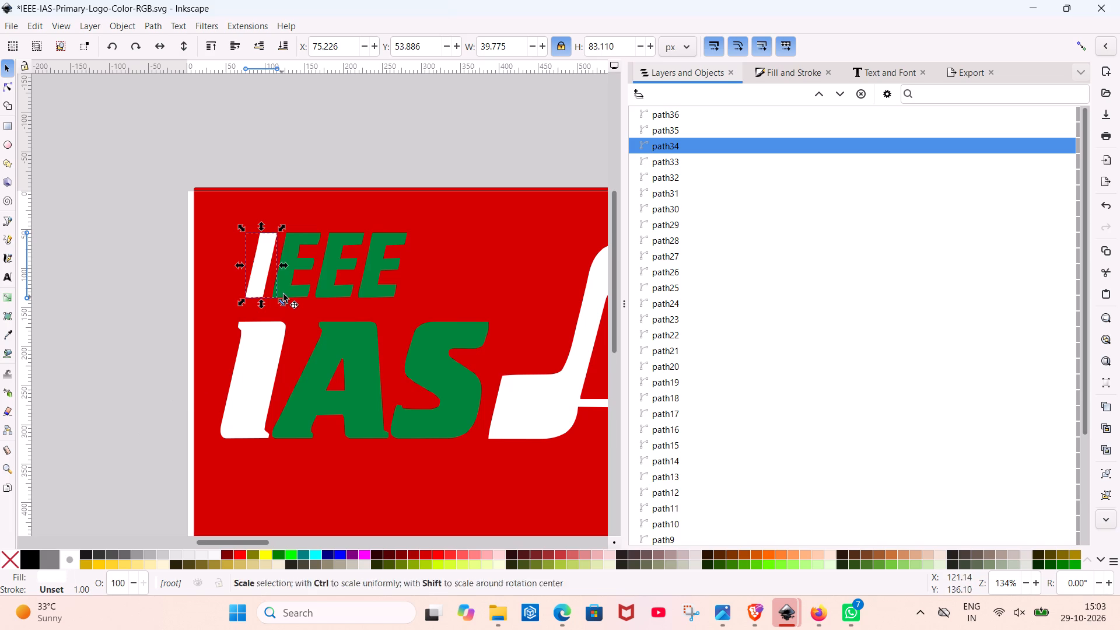
pyautogui.click(285, 292)
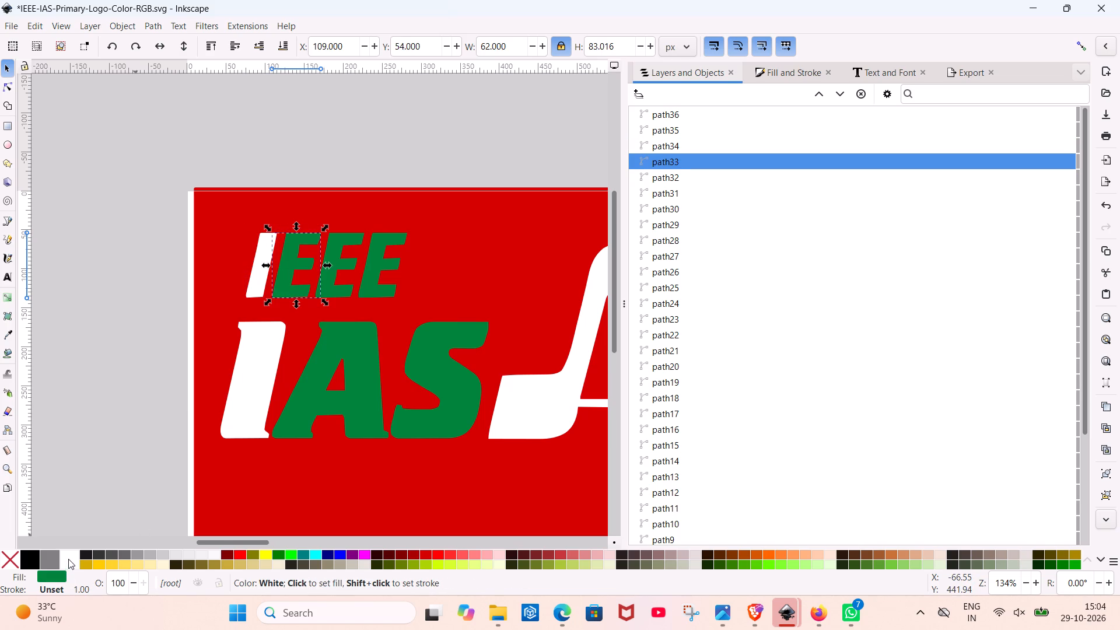
pyautogui.click(68, 559)
# Recolour the letters A and S of IAS white.
pyautogui.click(313, 379)
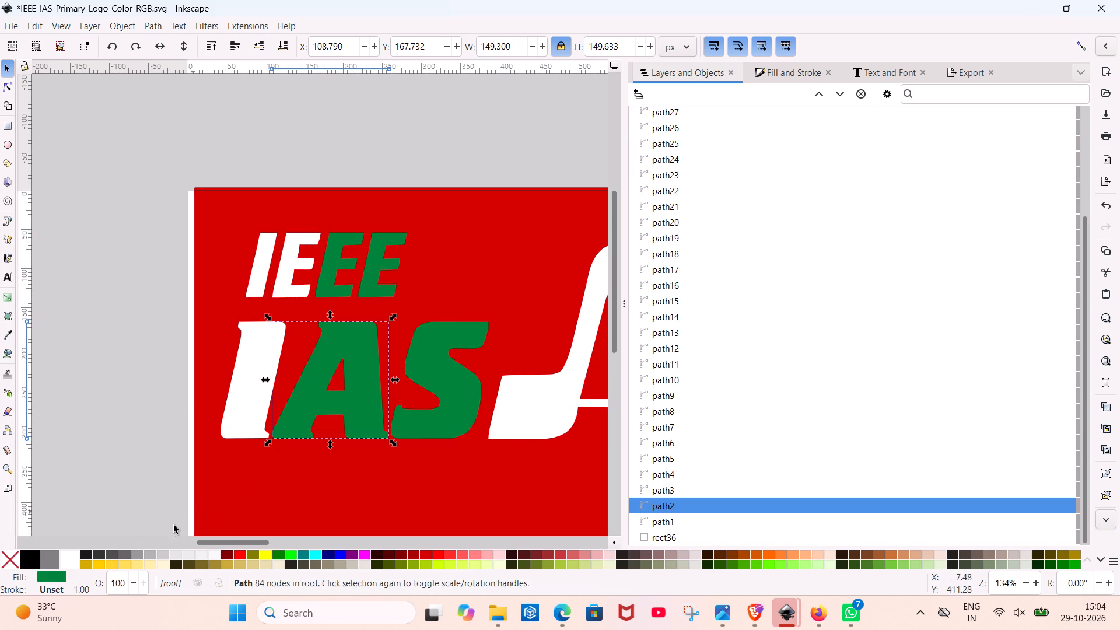
pyautogui.click(66, 562)
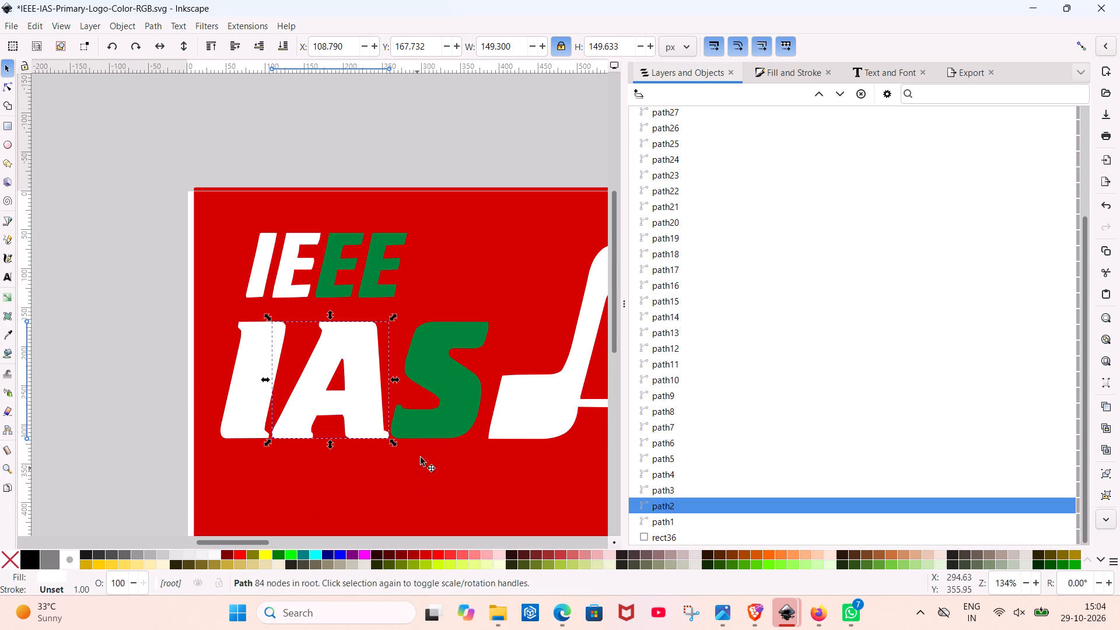
pyautogui.click(426, 432)
pyautogui.click(74, 561)
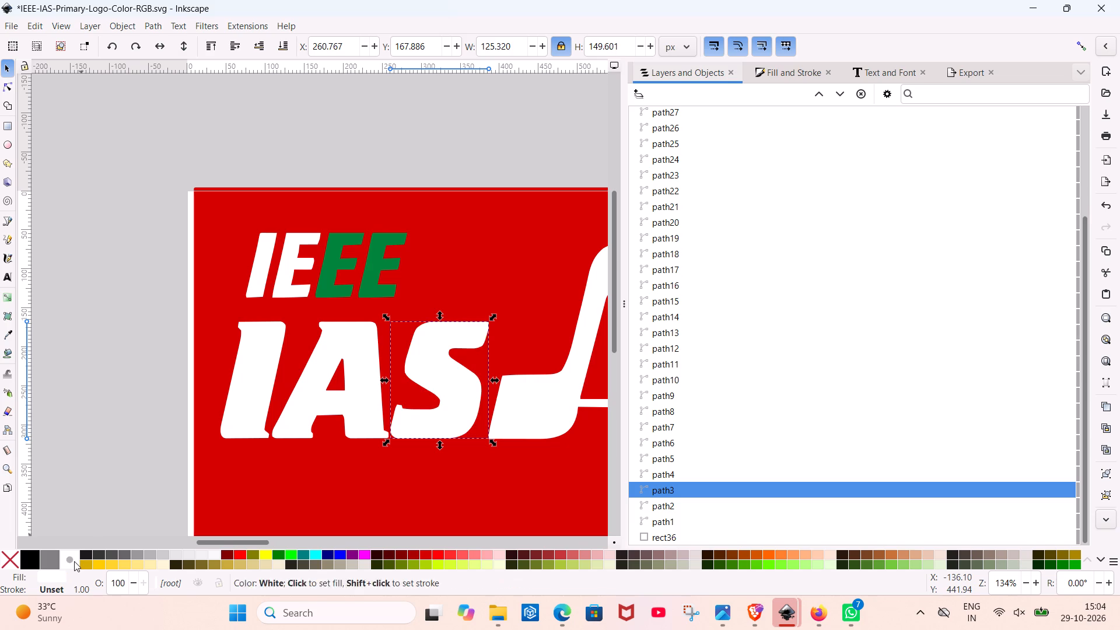
# Recolour the remaining two green Es of IEEE white.
pyautogui.click(337, 289)
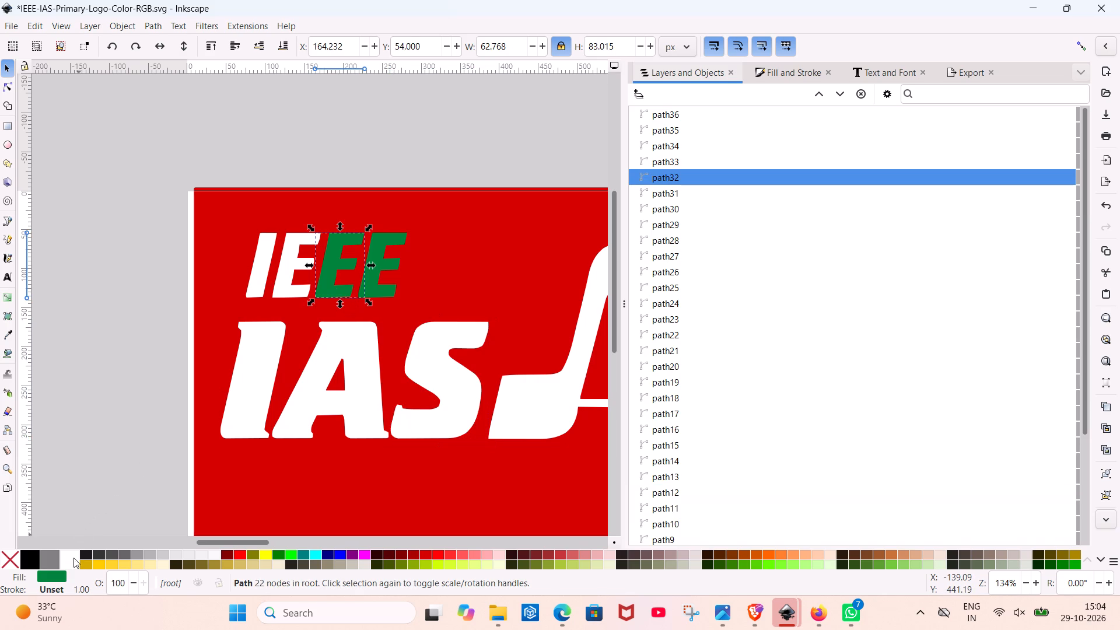
pyautogui.click(71, 566)
pyautogui.hscroll(-1, 157, 542)
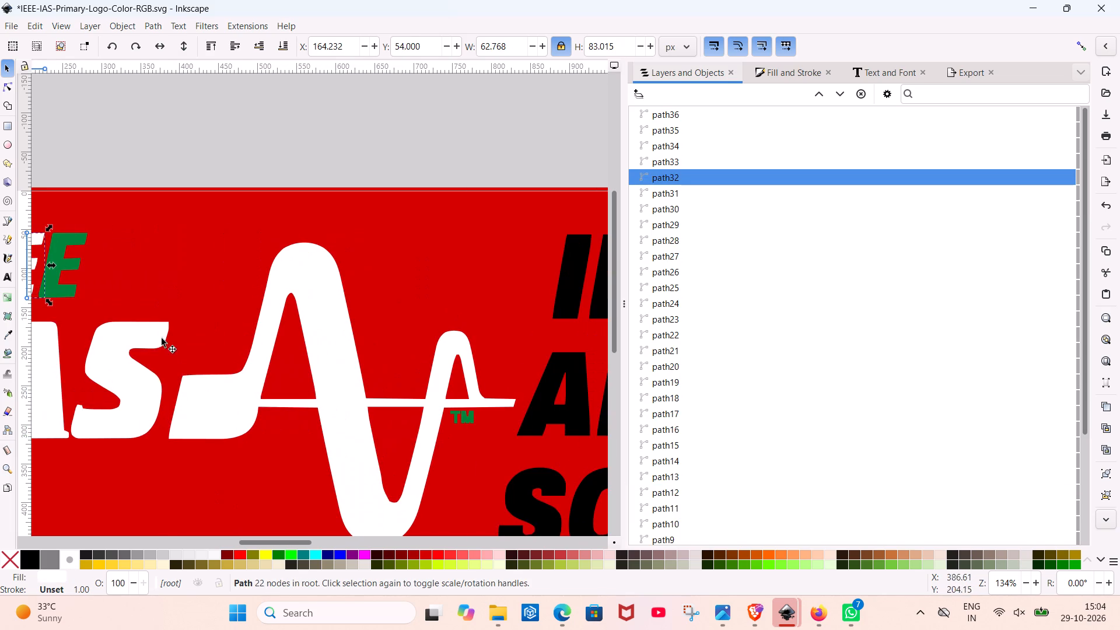
pyautogui.click(65, 292)
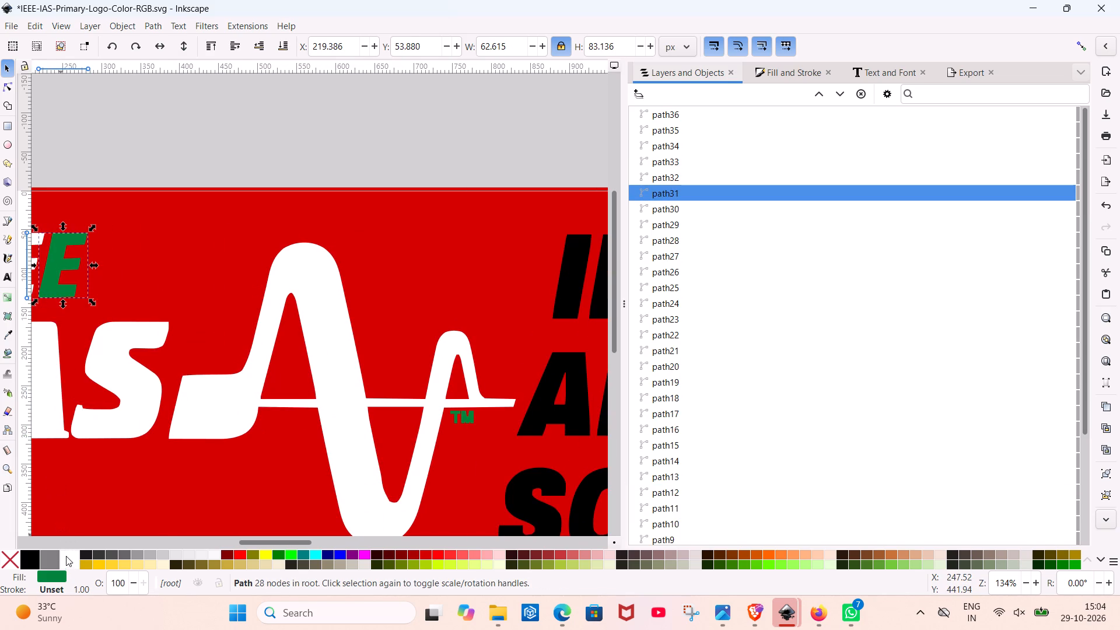
pyautogui.click(66, 558)
# Recolour the T and M of the green TM mark beside the waveform white.
pyautogui.hscroll(-1, 311, 341)
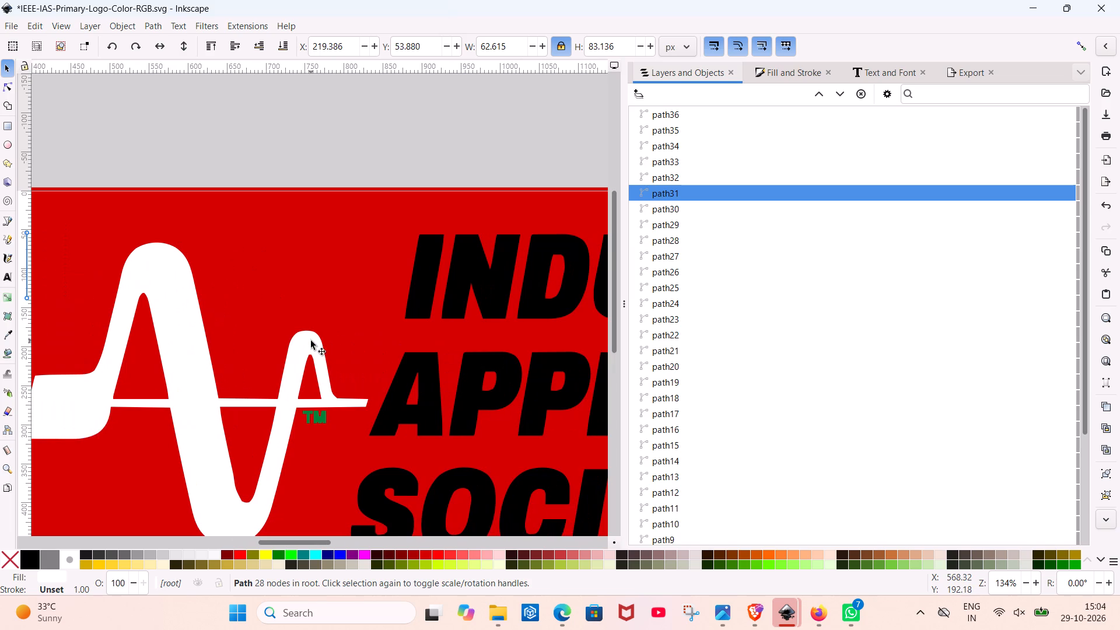
pyautogui.click(323, 415)
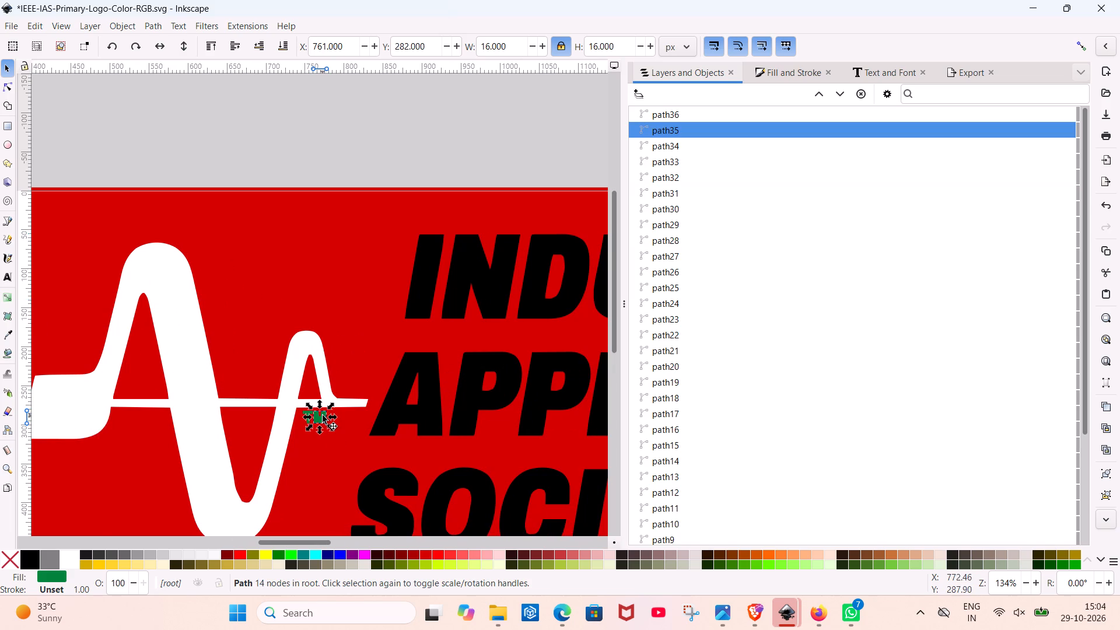
pyautogui.click(71, 551)
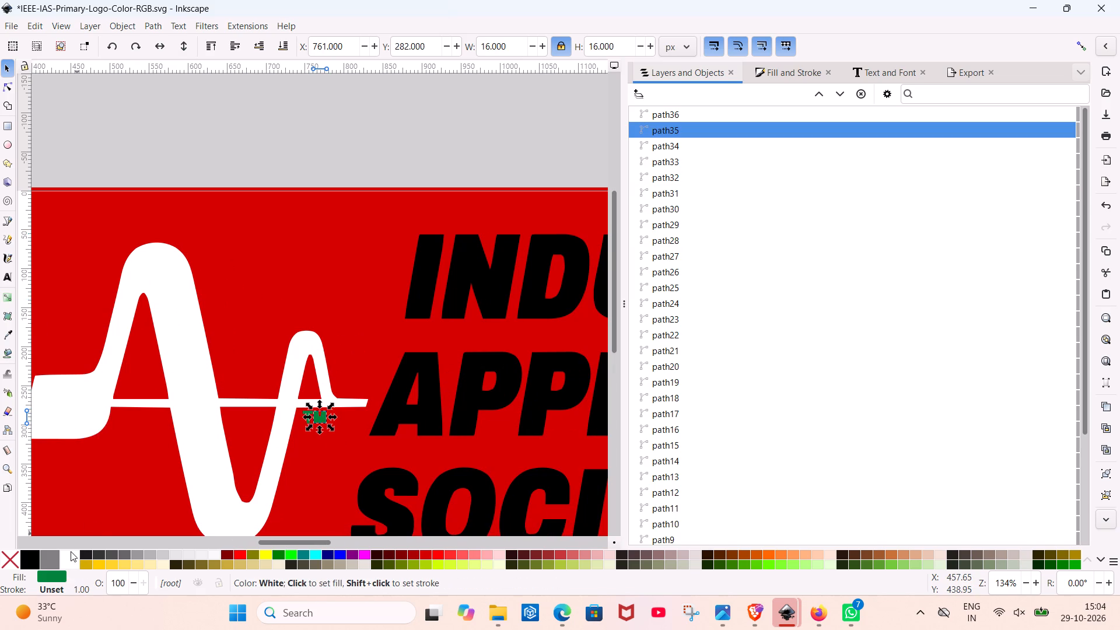
pyautogui.click(337, 370)
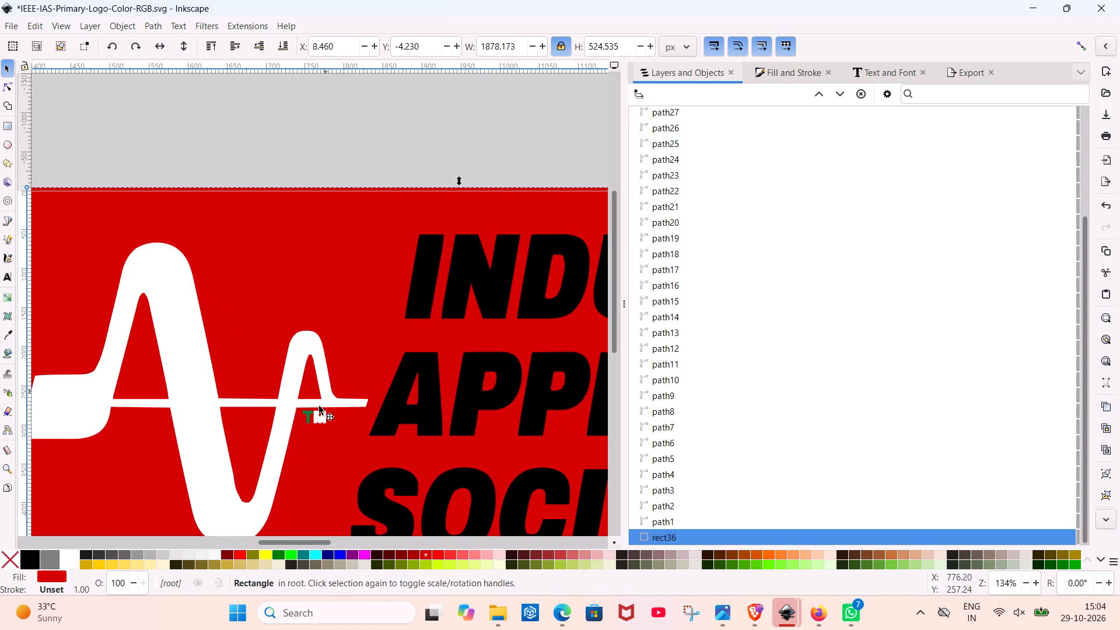
pyautogui.click(309, 419)
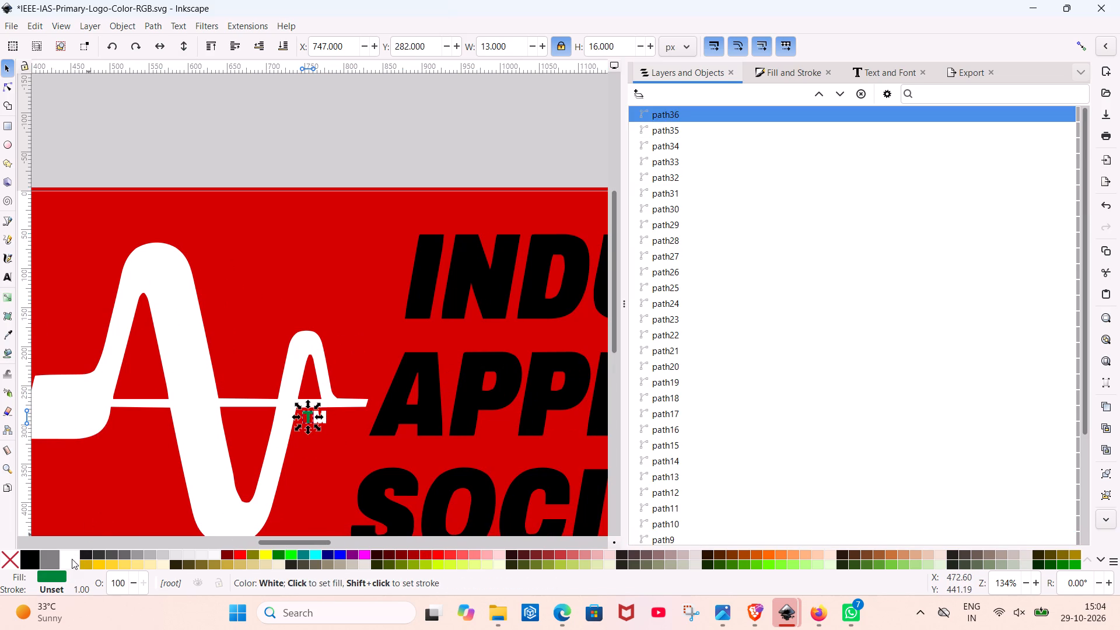
pyautogui.click(72, 559)
# Recolour the letters I, N, D and U of the word INDUSTRY white.
pyautogui.hscroll(-1, 309, 467)
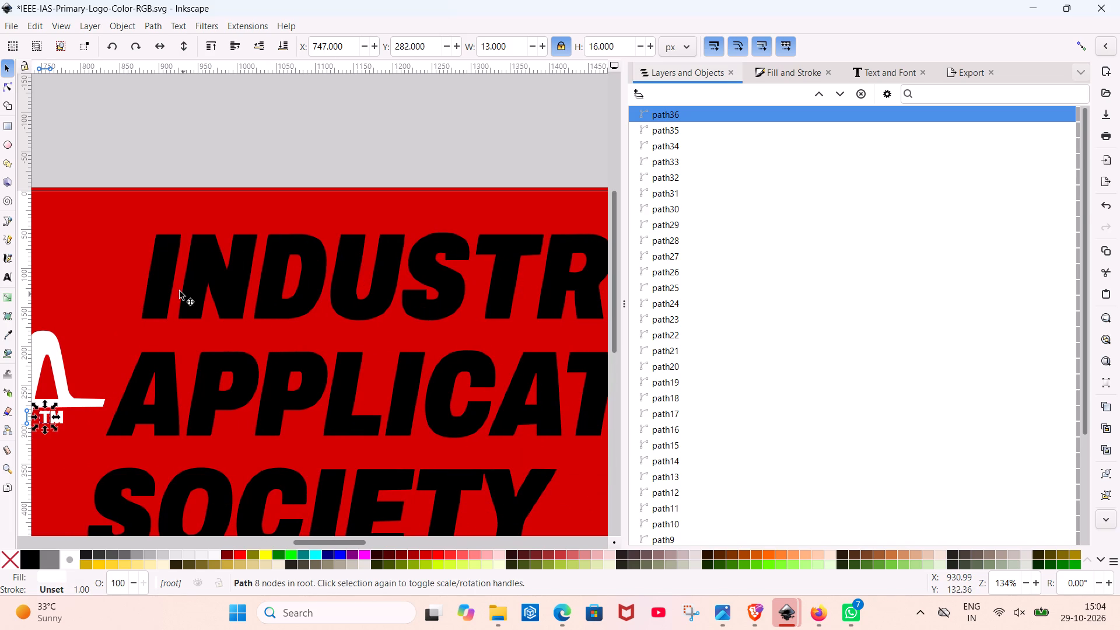
pyautogui.click(180, 291)
pyautogui.click(58, 554)
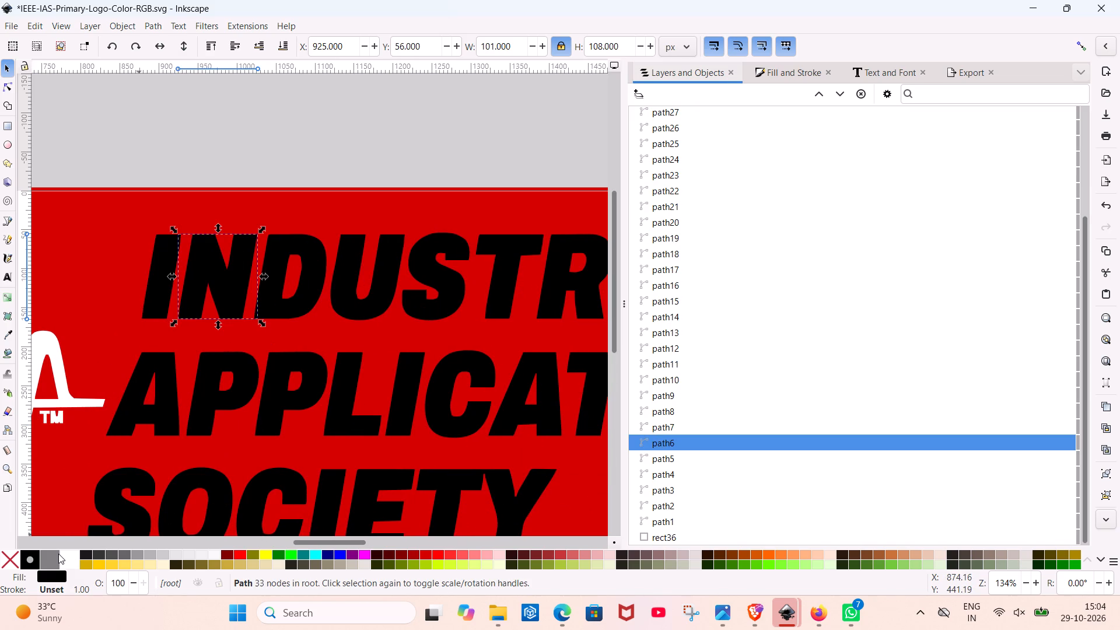
pyautogui.click(65, 555)
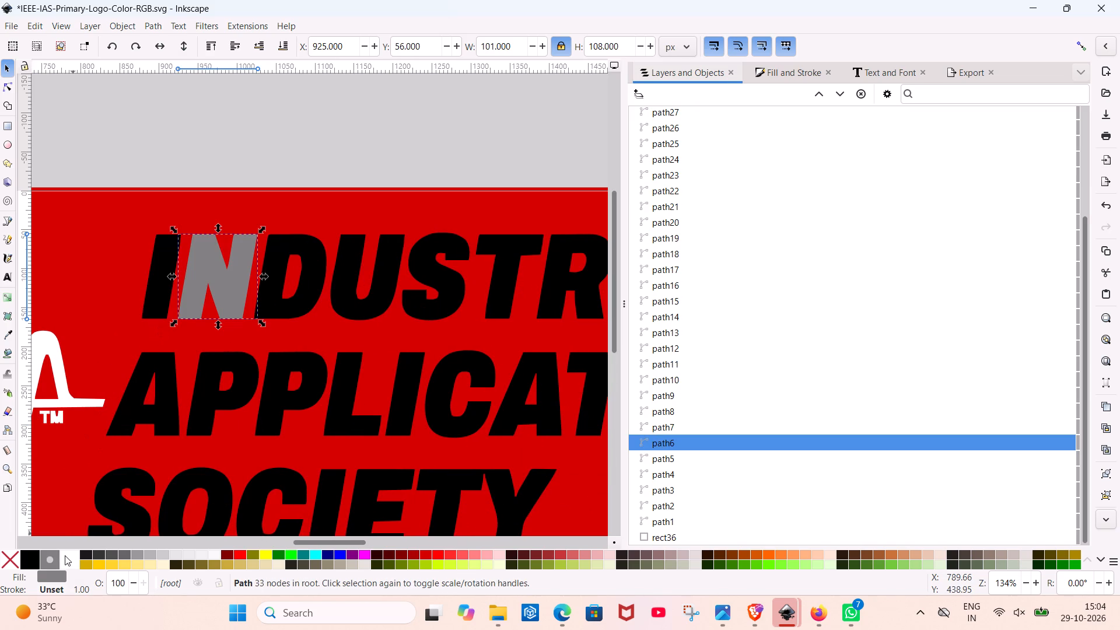
pyautogui.click(151, 293)
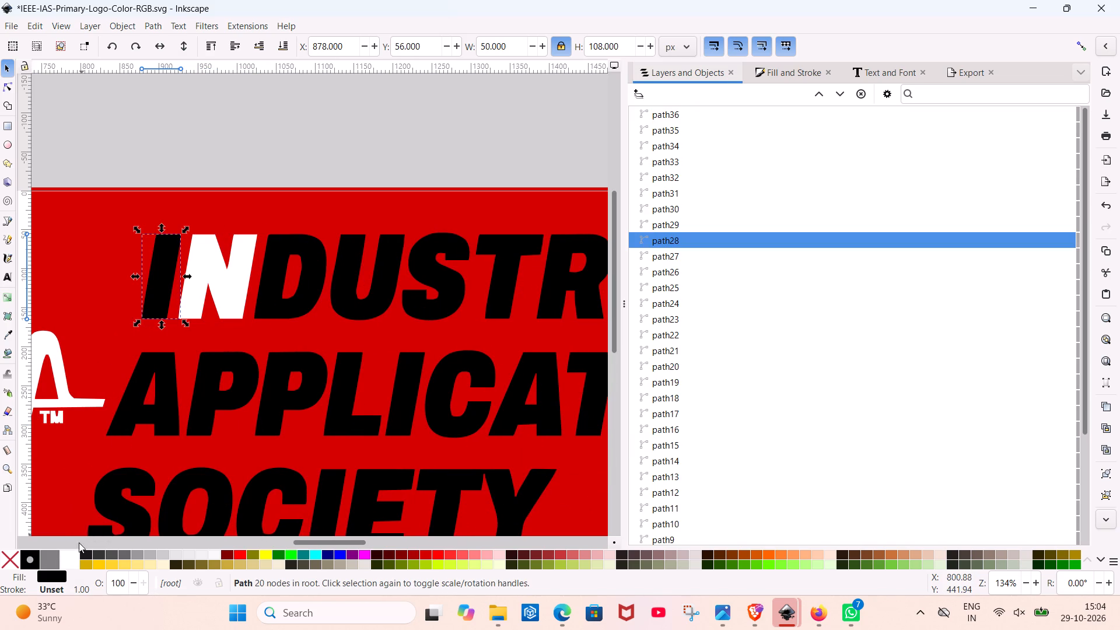
pyautogui.click(71, 556)
pyautogui.click(281, 252)
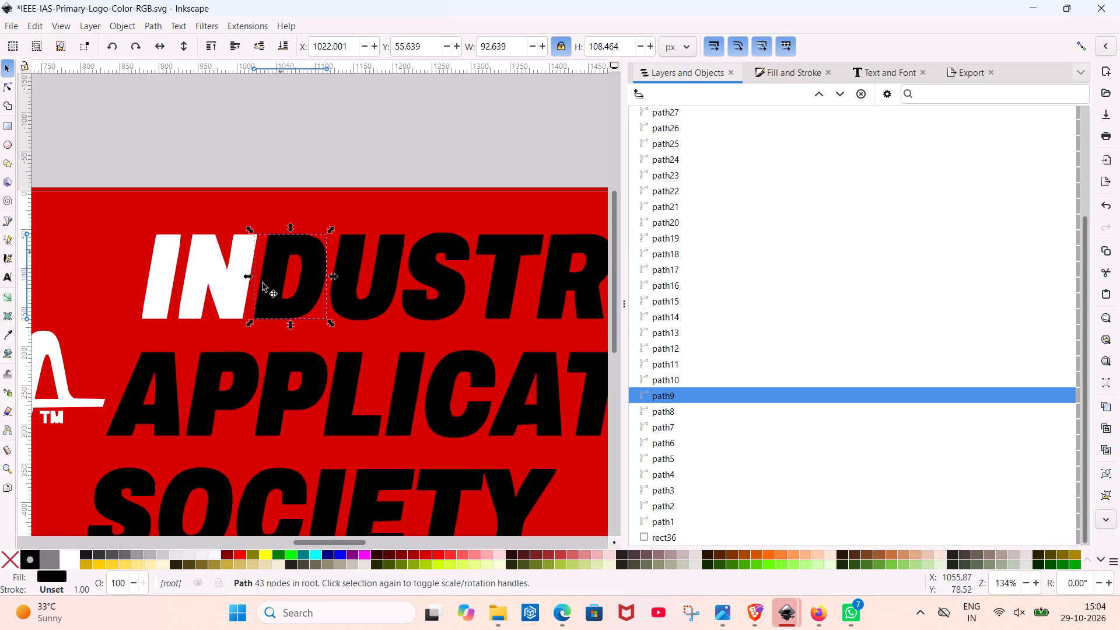
pyautogui.click(78, 557)
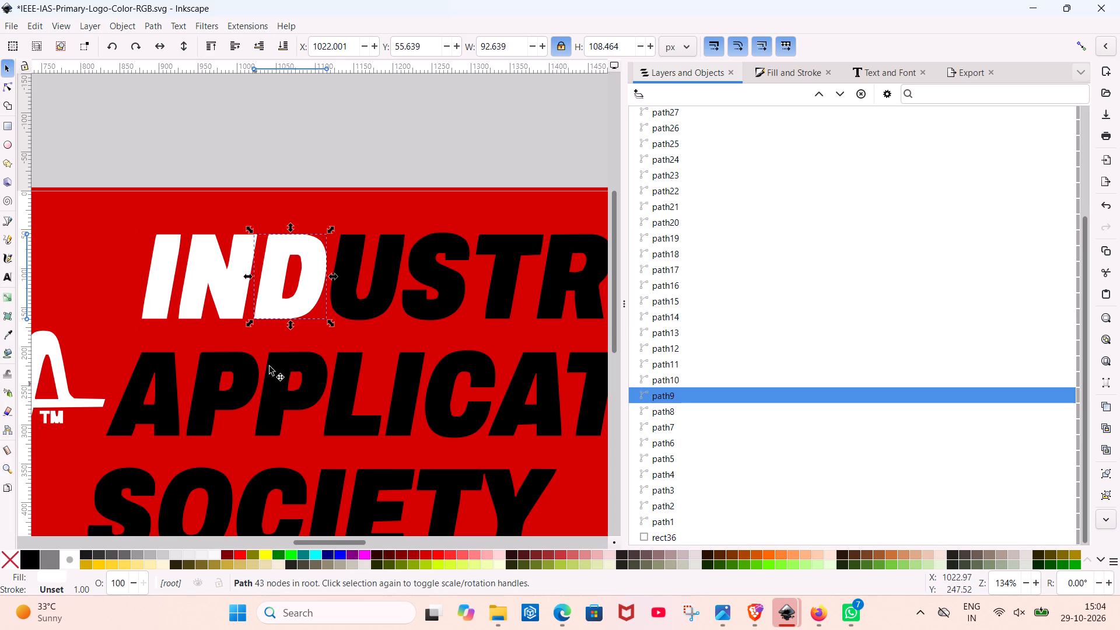
pyautogui.click(352, 281)
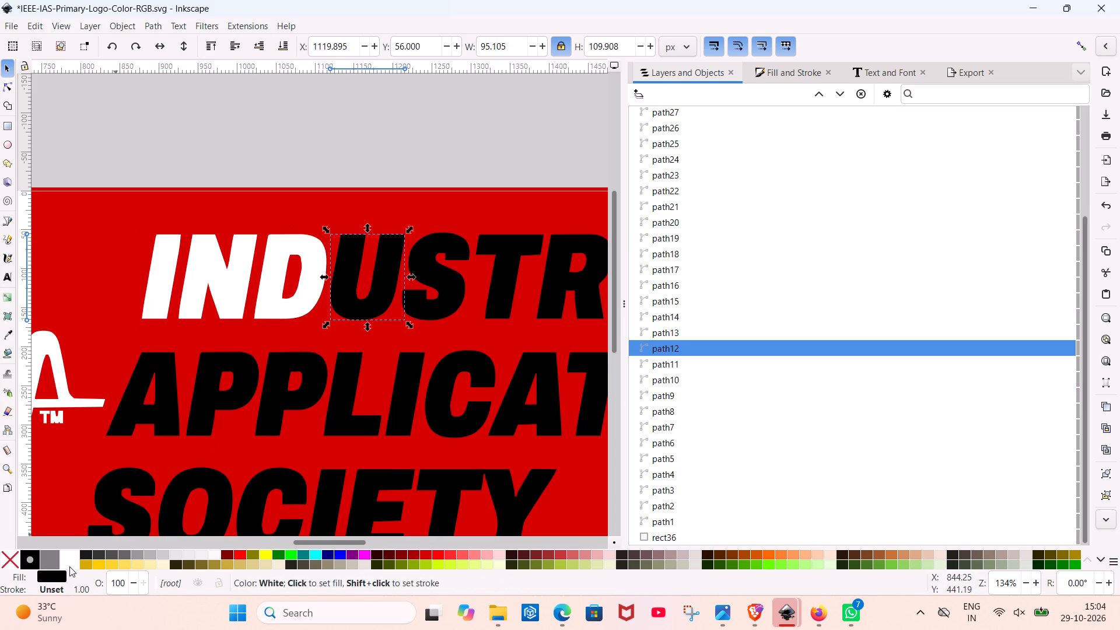
pyautogui.click(69, 566)
# Recolour the remaining black letters S, T, R and Y of INDUSTRY white.
pyautogui.click(426, 311)
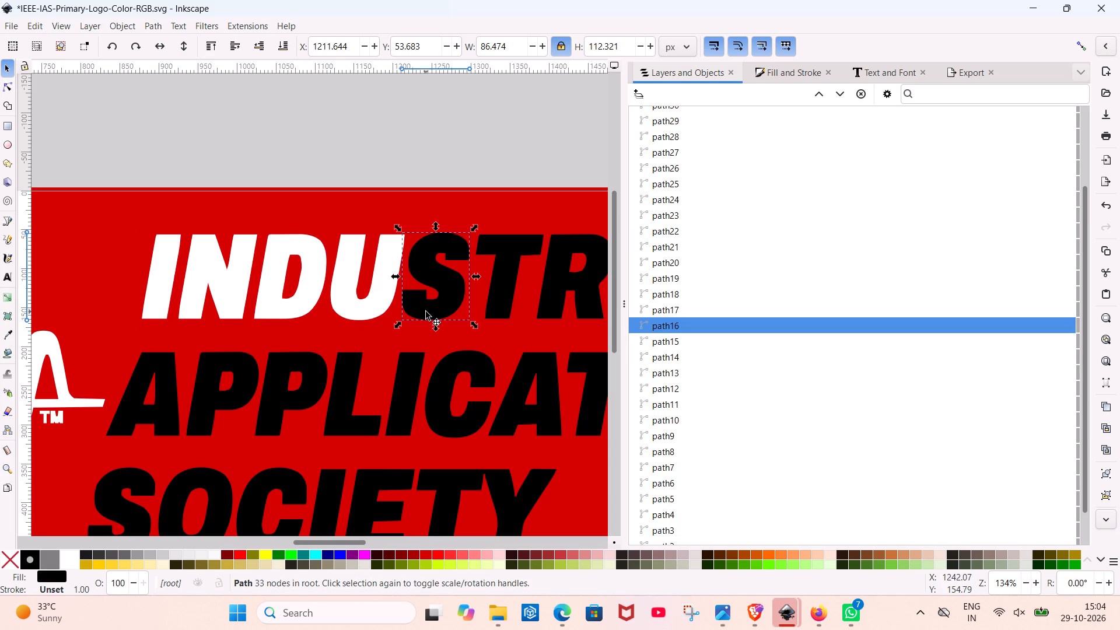
pyautogui.click(71, 562)
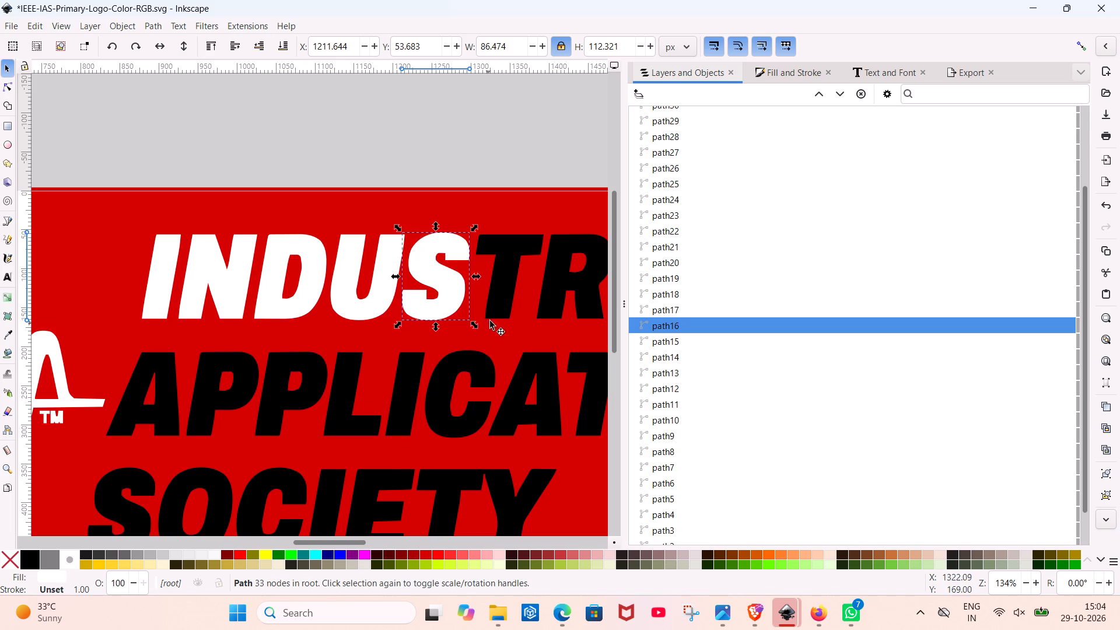
pyautogui.click(492, 307)
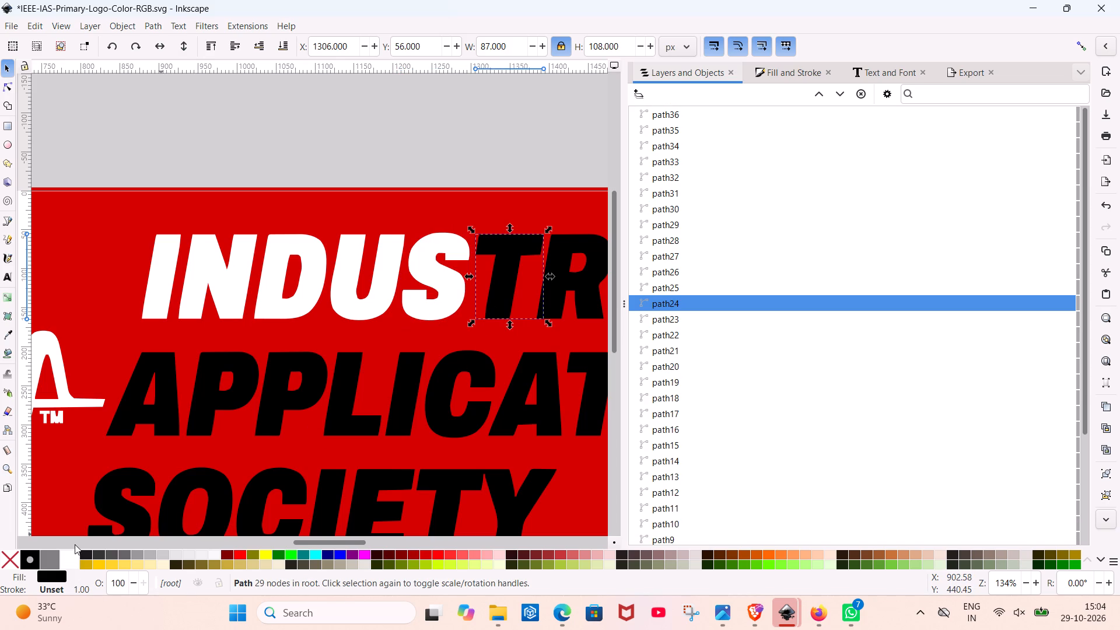
pyautogui.click(72, 552)
pyautogui.hscroll(-1, 262, 465)
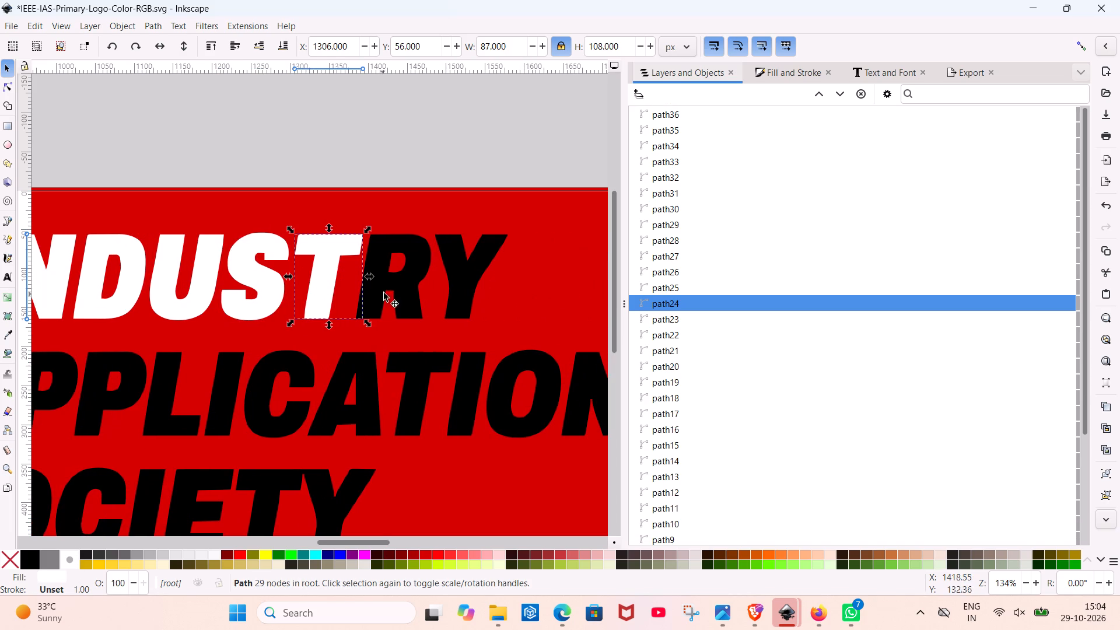
pyautogui.click(391, 280)
pyautogui.click(64, 555)
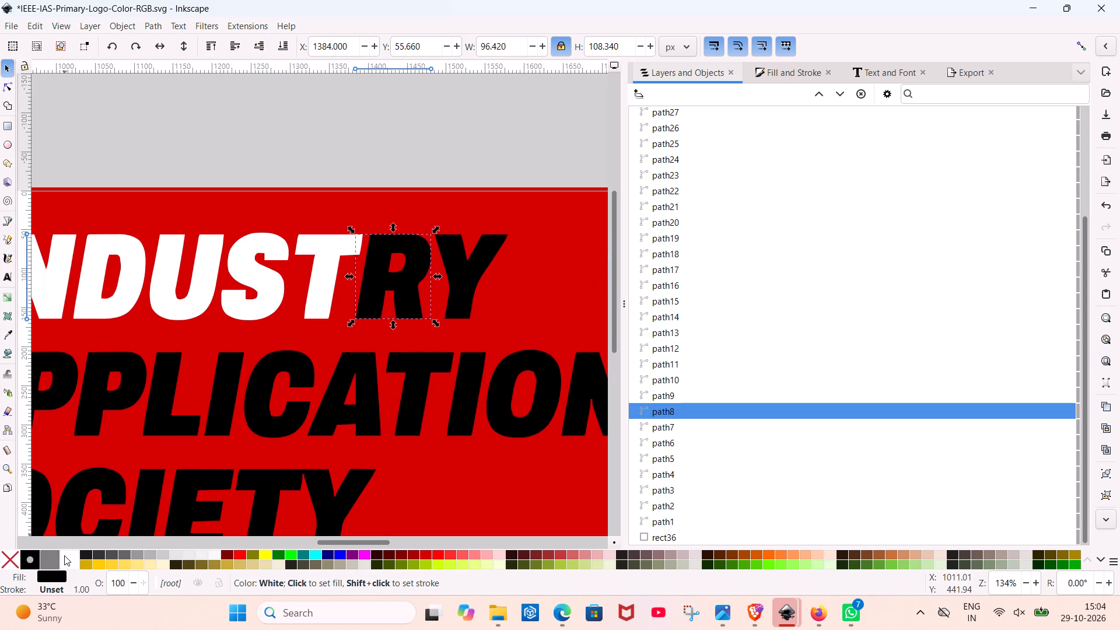
pyautogui.click(492, 257)
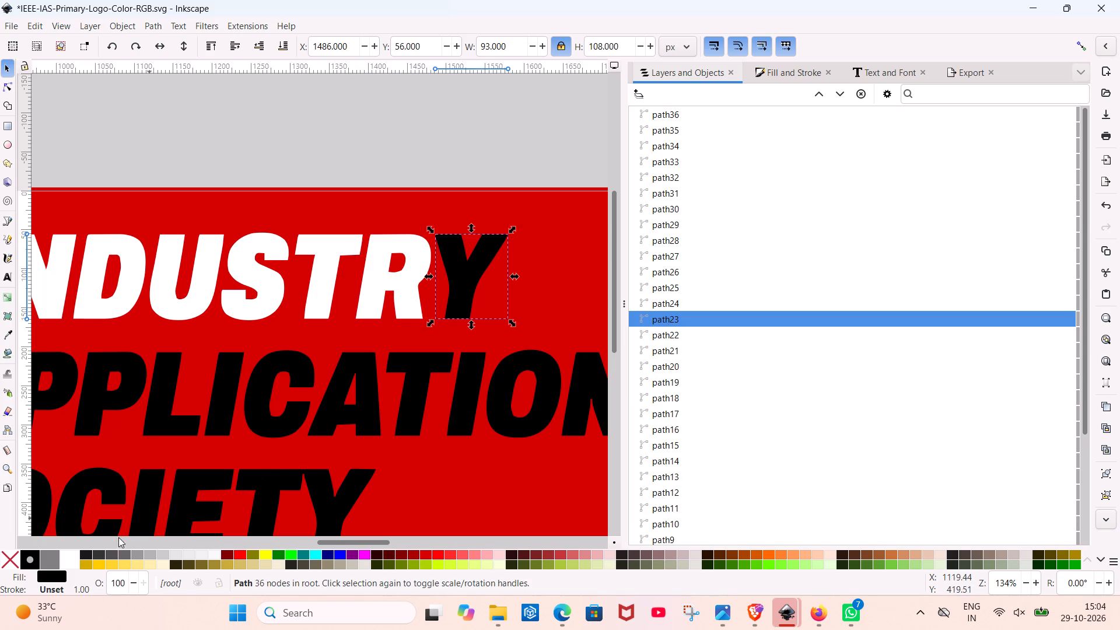
pyautogui.click(73, 554)
# Recolour the first A and both Ps of the word APPLICATIONS white.
pyautogui.hscroll(1, 437, 399)
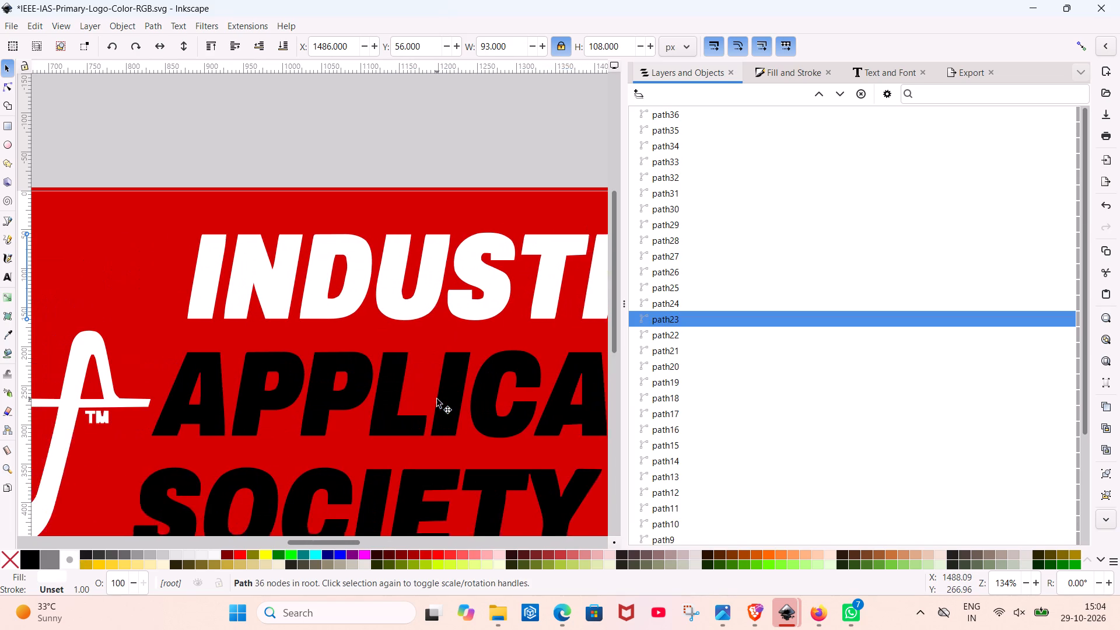
pyautogui.hscroll(1, 437, 399)
pyautogui.click(243, 408)
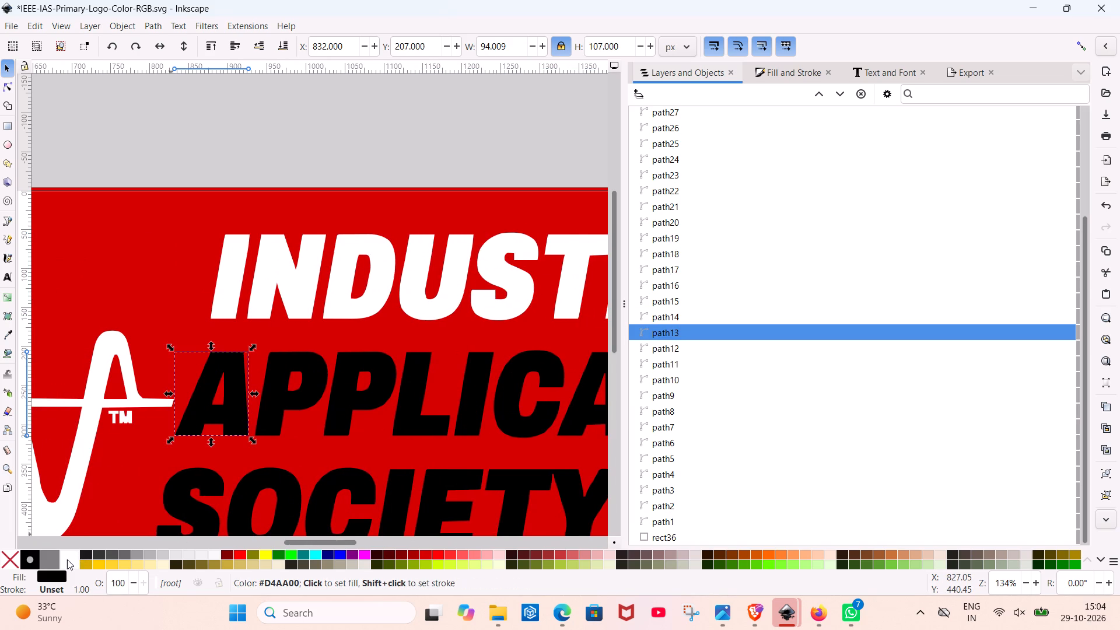
pyautogui.click(64, 559)
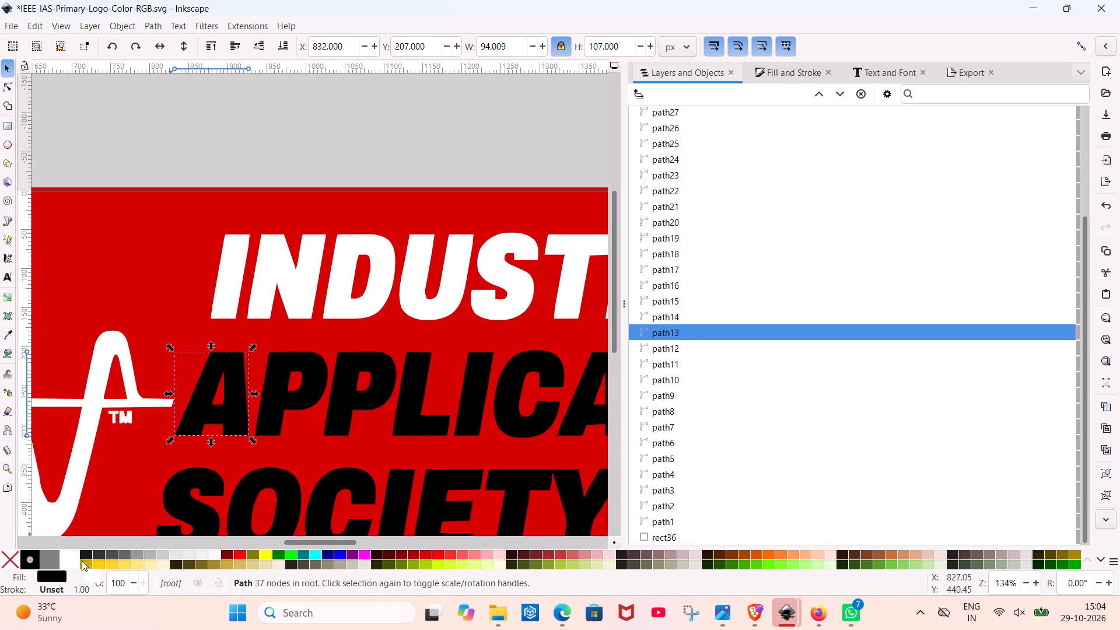
pyautogui.click(66, 561)
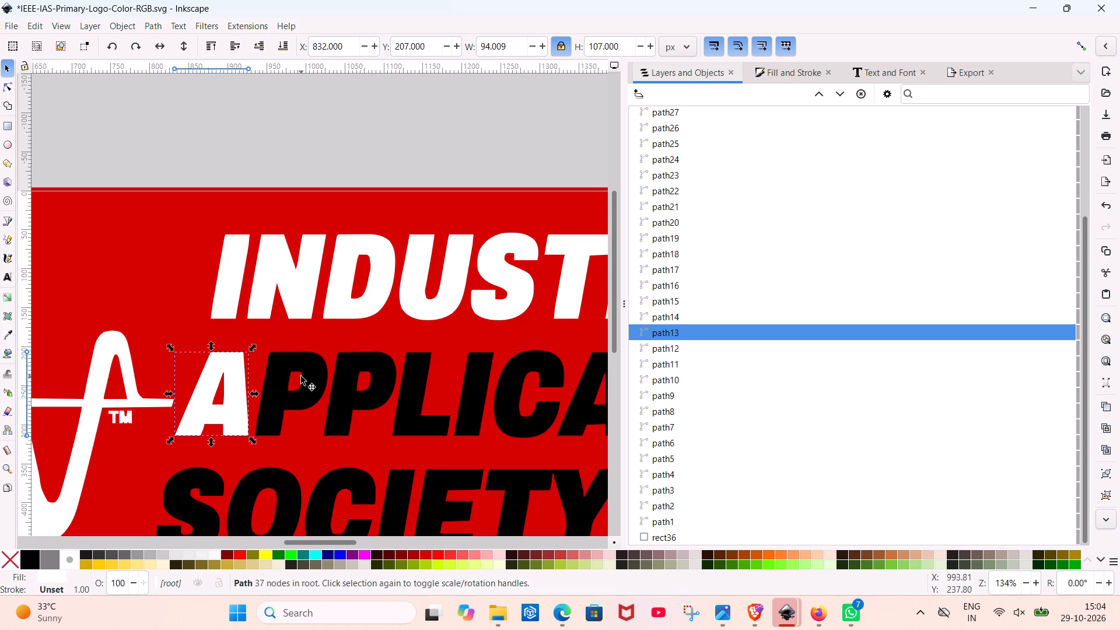
pyautogui.click(301, 376)
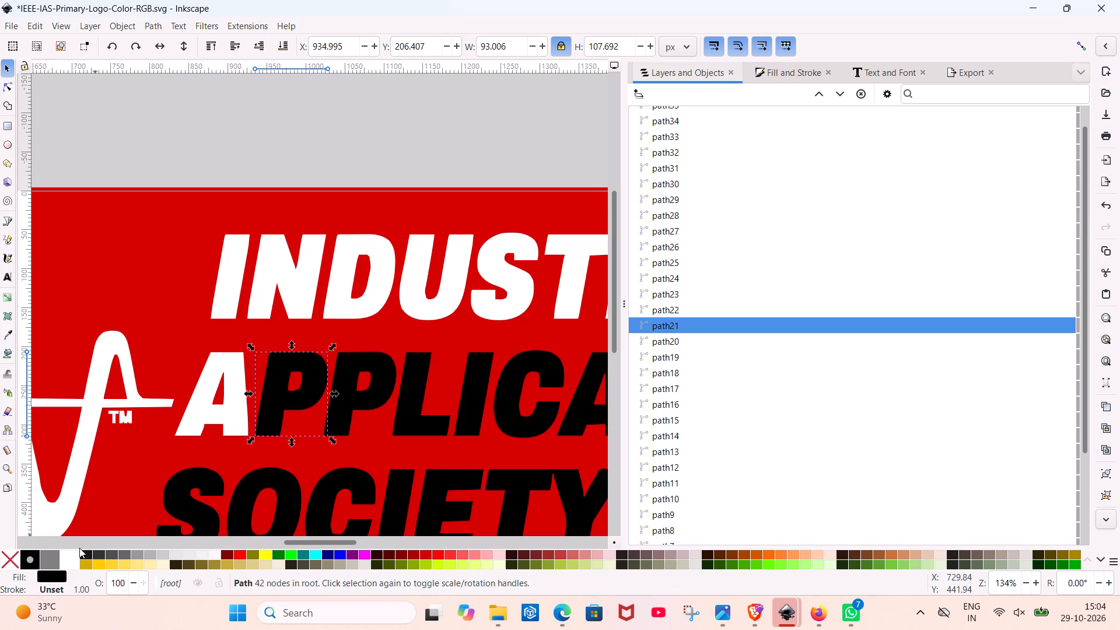
pyautogui.click(79, 548)
pyautogui.click(67, 568)
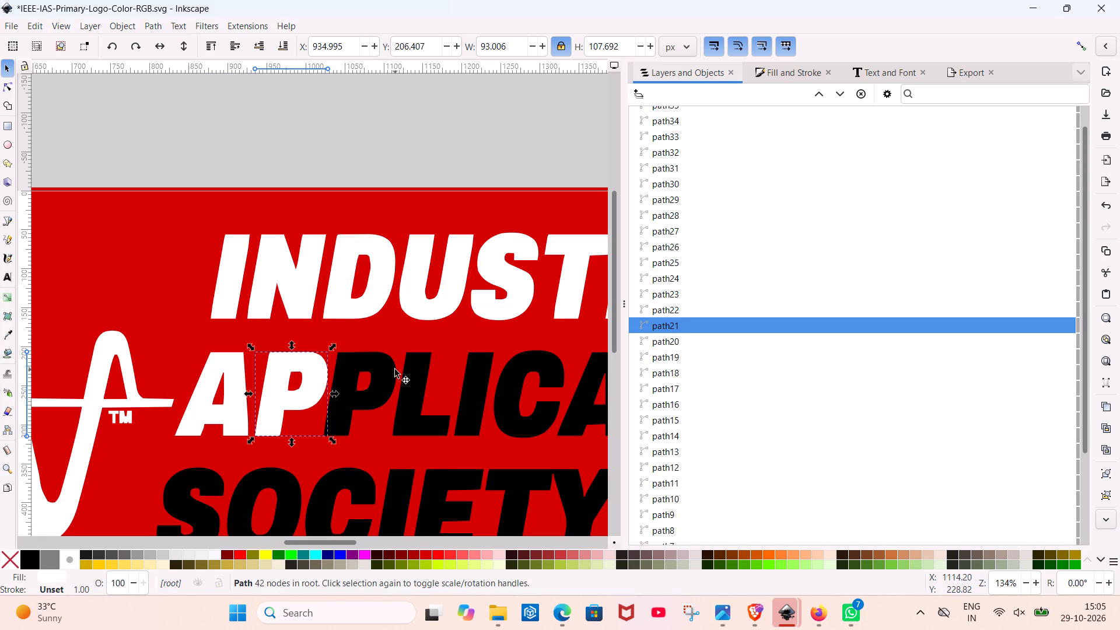
pyautogui.click(395, 369)
pyautogui.hscroll(-2, 395, 369)
pyautogui.hscroll(1, 395, 369)
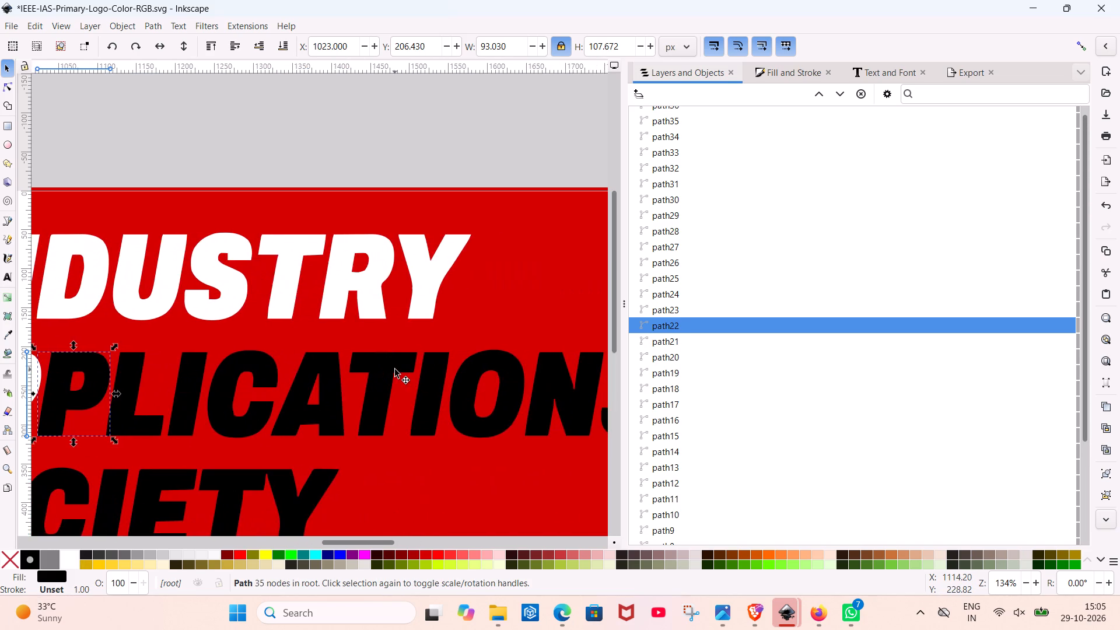
pyautogui.hscroll(1, 395, 369)
pyautogui.click(69, 555)
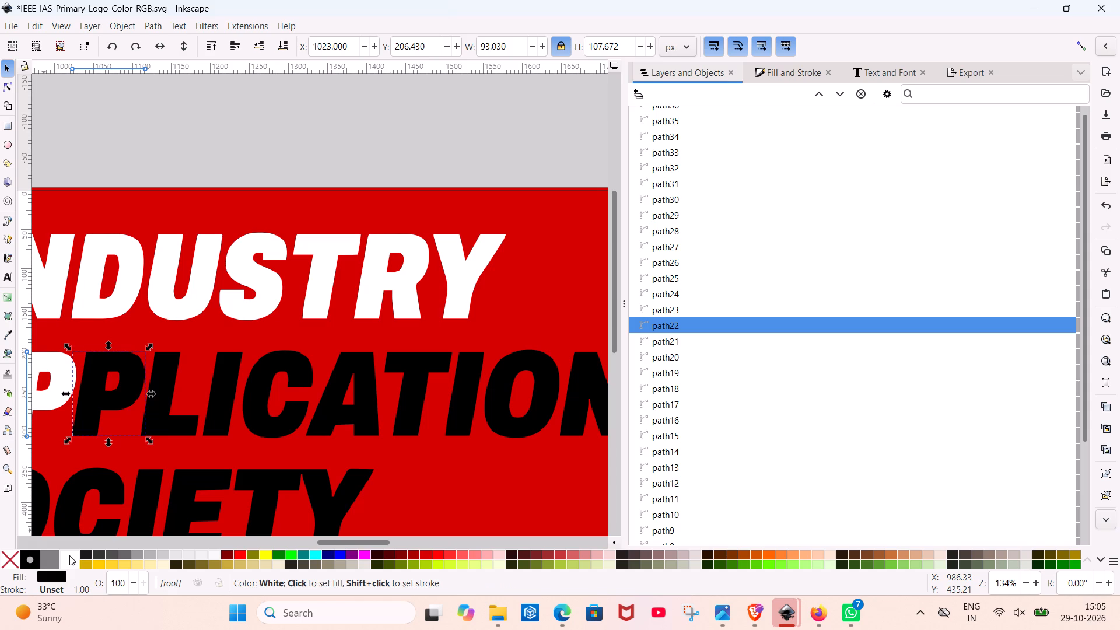
# Recolour the L, the first I and the C of APPLICATIONS white.
pyautogui.click(171, 421)
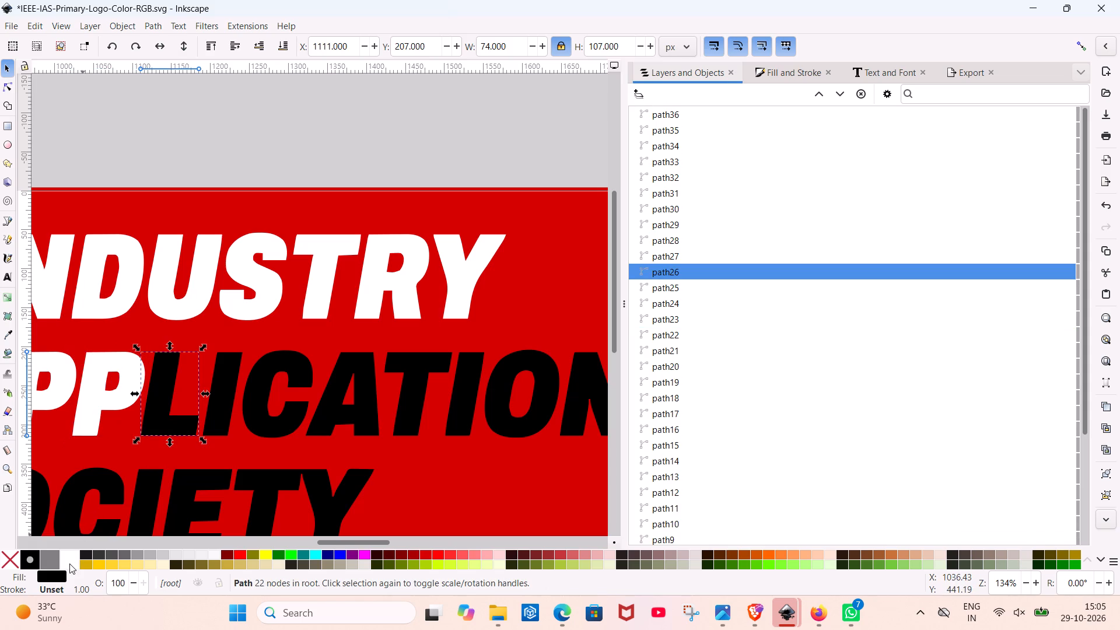
pyautogui.click(68, 563)
pyautogui.click(214, 418)
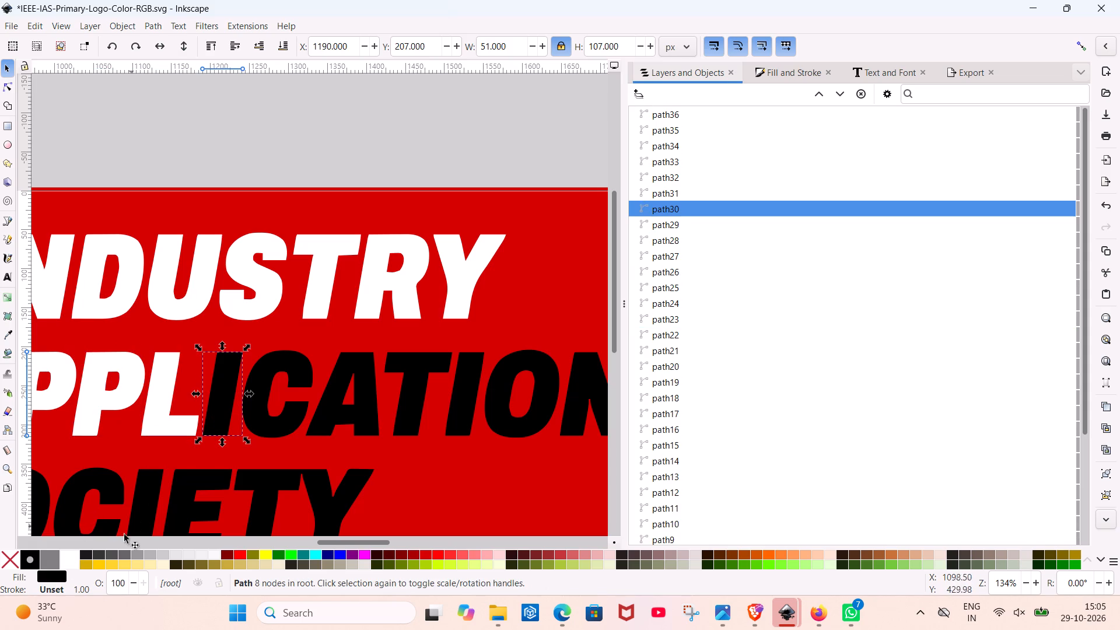
pyautogui.click(74, 554)
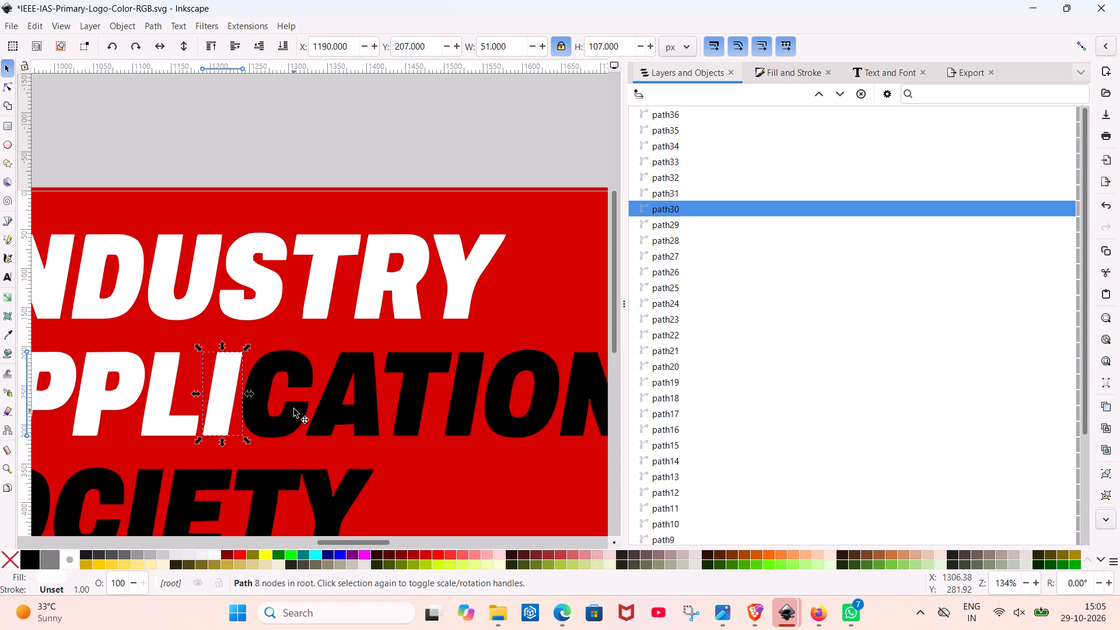
pyautogui.click(294, 409)
pyautogui.click(69, 556)
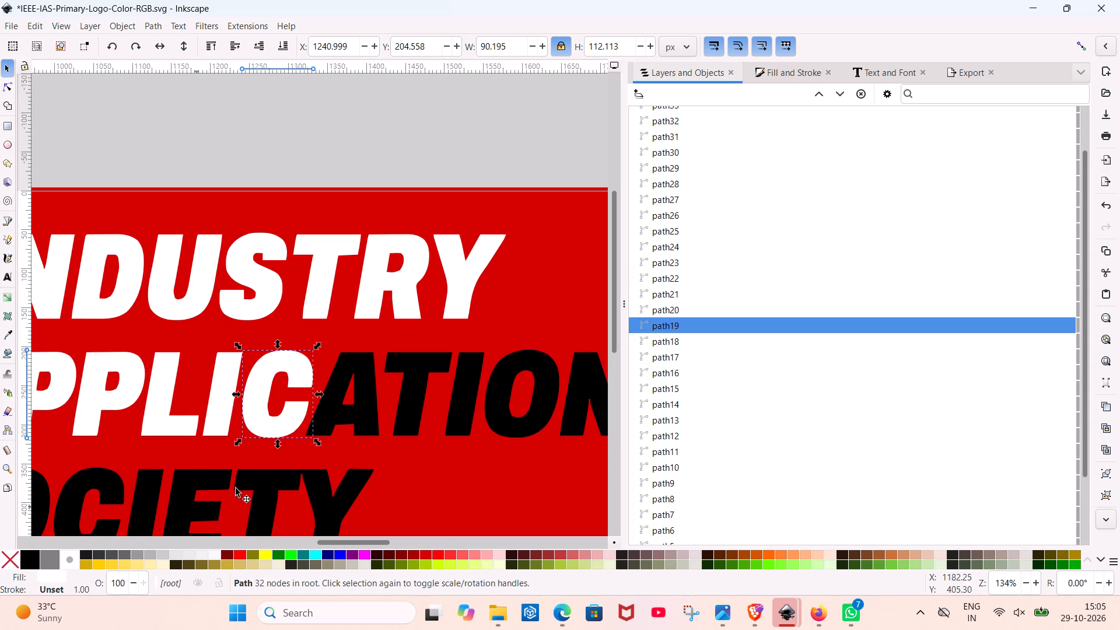
# Recolour the second A, the T, the second I and the O of APPLICATIONS white.
pyautogui.moveTo(338, 408); pyautogui.dragTo(160, 507)
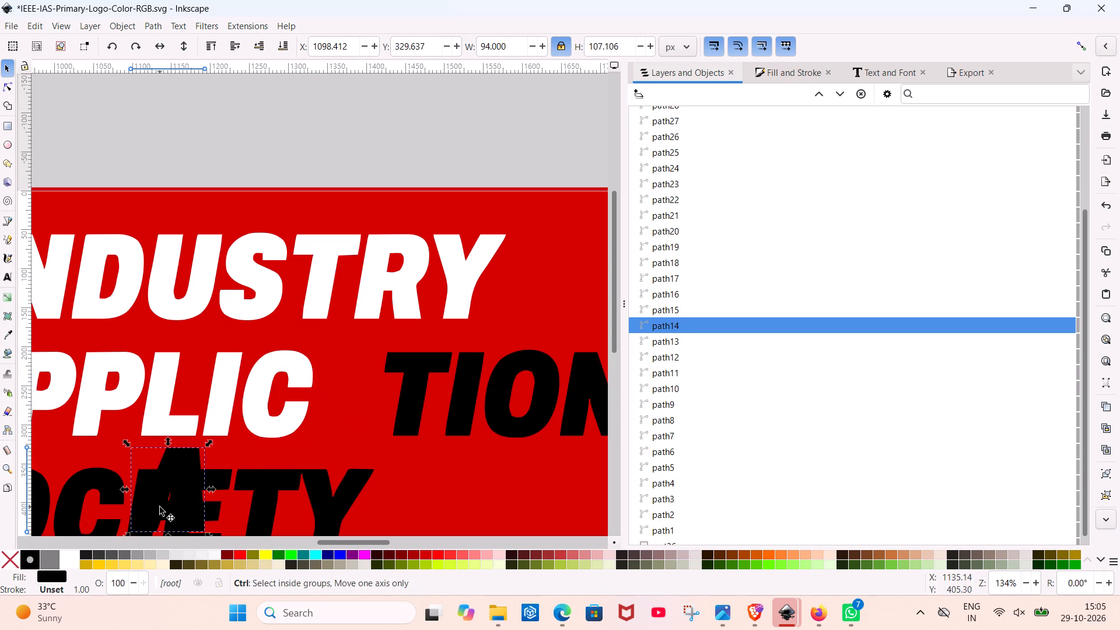
pyautogui.hotkey('ctrl', 'z')
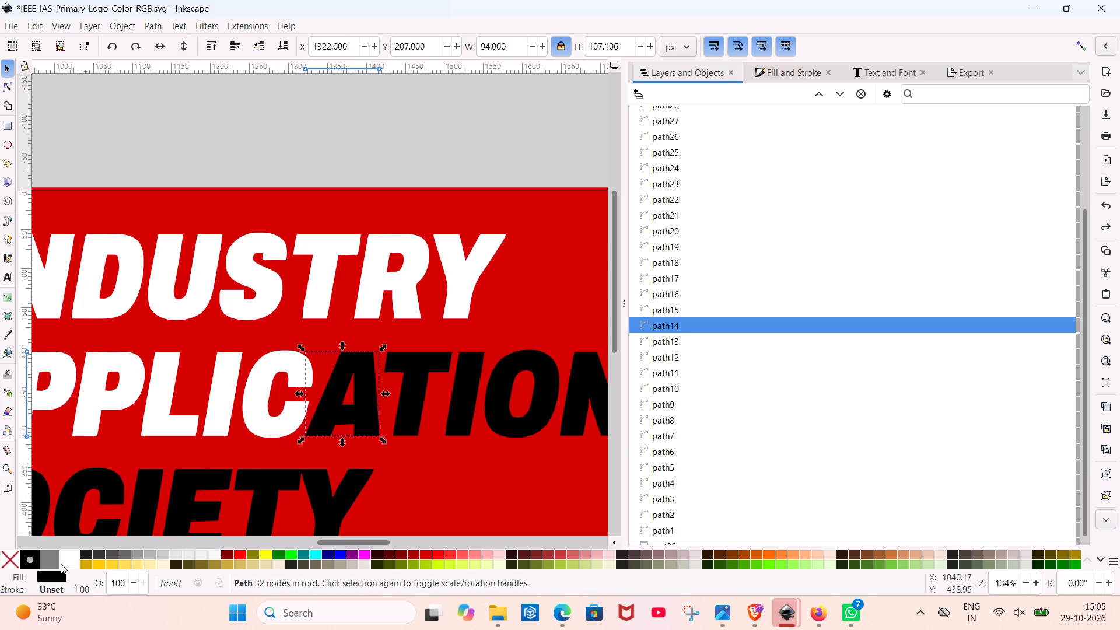
pyautogui.click(66, 559)
pyautogui.click(405, 411)
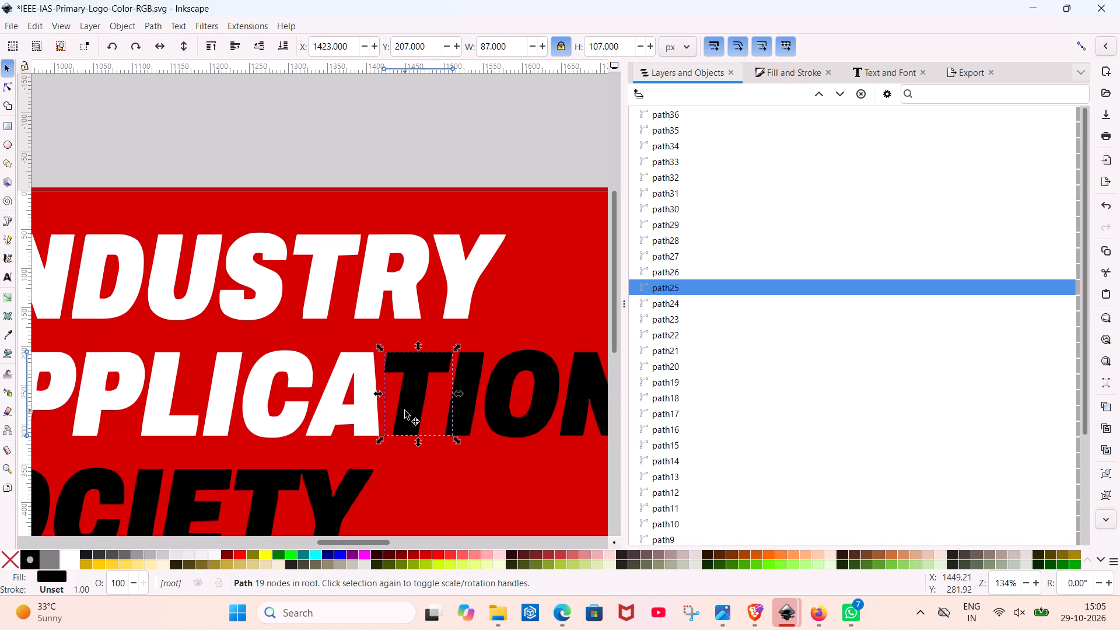
pyautogui.click(67, 553)
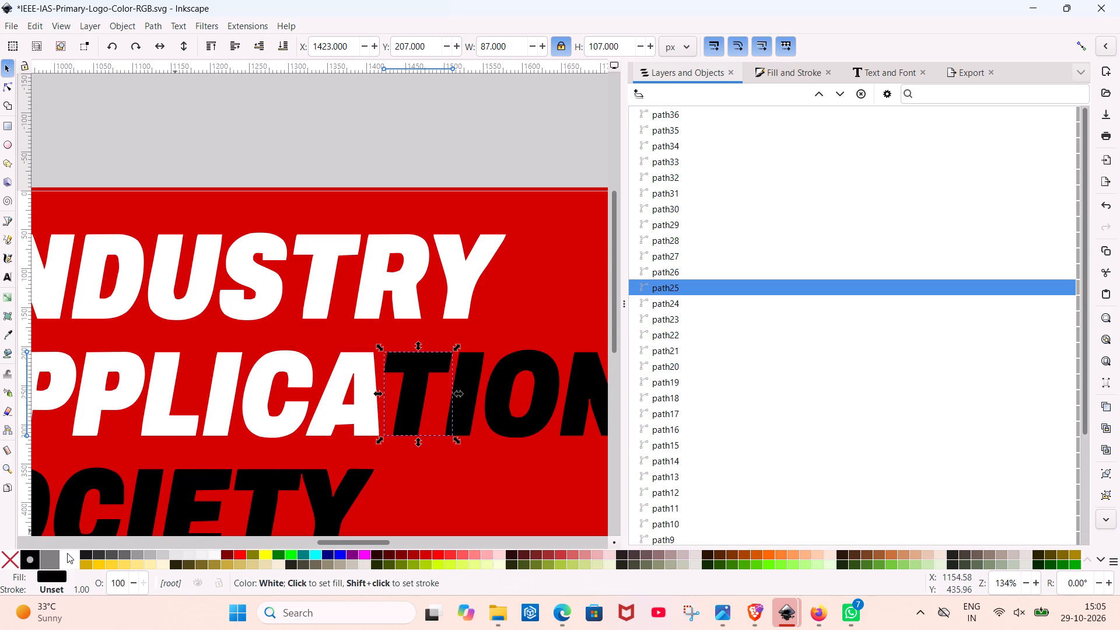
pyautogui.click(465, 397)
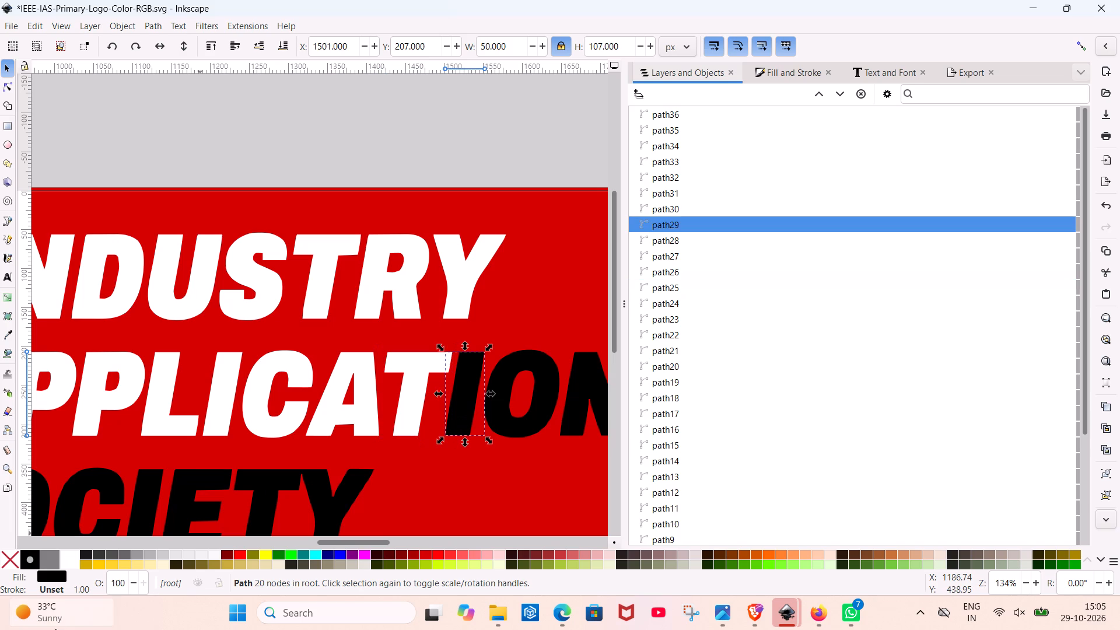
pyautogui.click(70, 563)
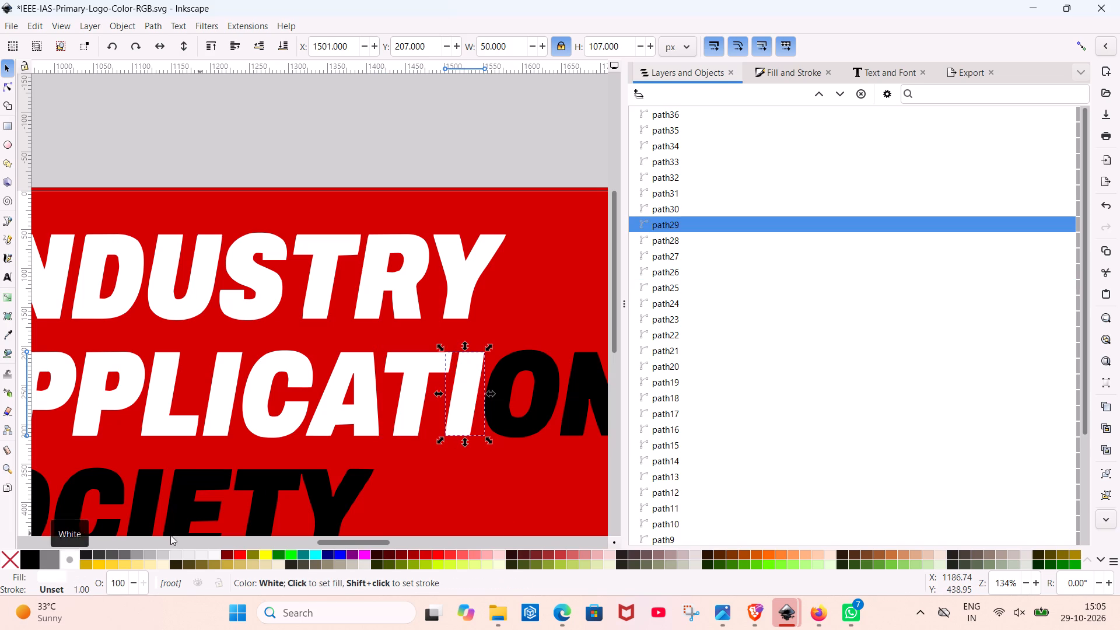
pyautogui.click(509, 412)
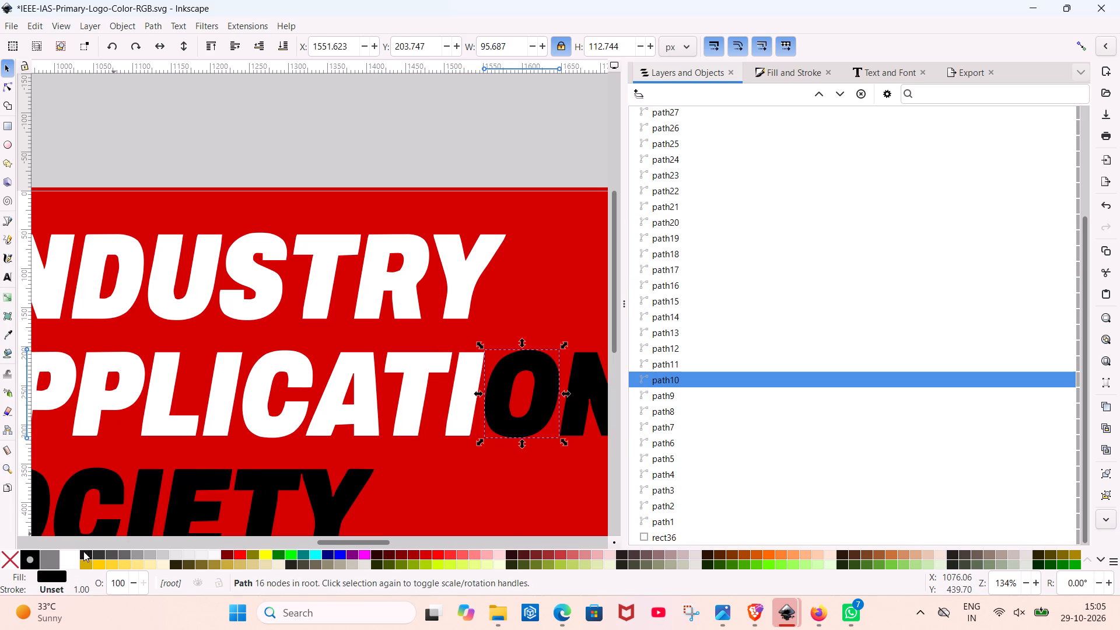
pyautogui.click(76, 557)
# Recolour the final N and S of APPLICATIONS white.
pyautogui.moveTo(466, 466); pyautogui.dragTo(461, 466)
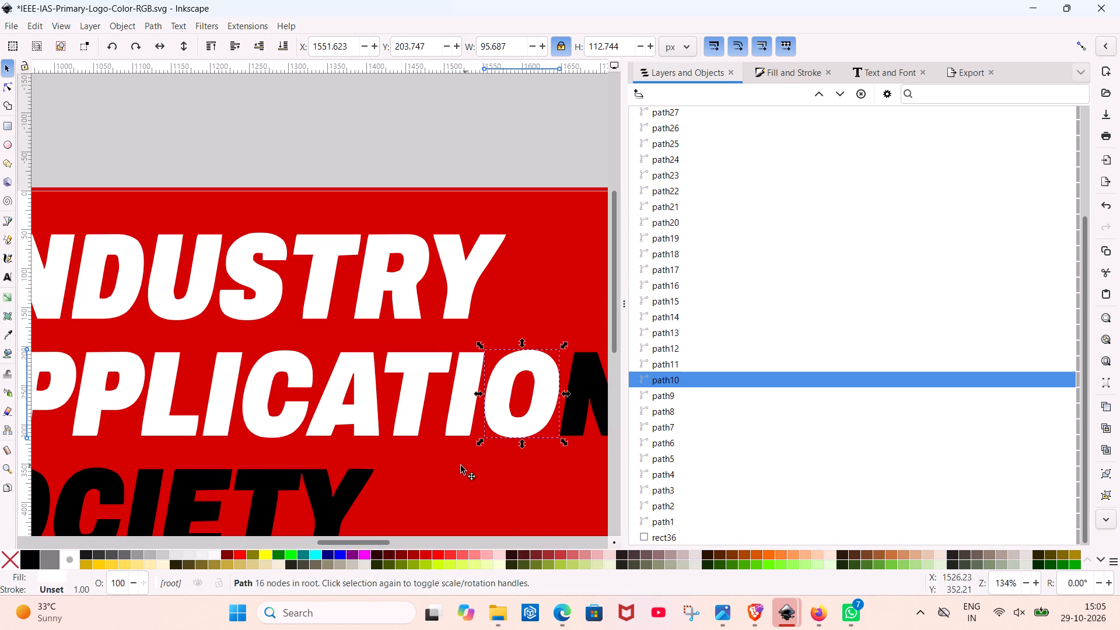
pyautogui.moveTo(461, 466); pyautogui.dragTo(438, 464)
pyautogui.scroll(2, 438, 464)
pyautogui.scroll(-1, 438, 464)
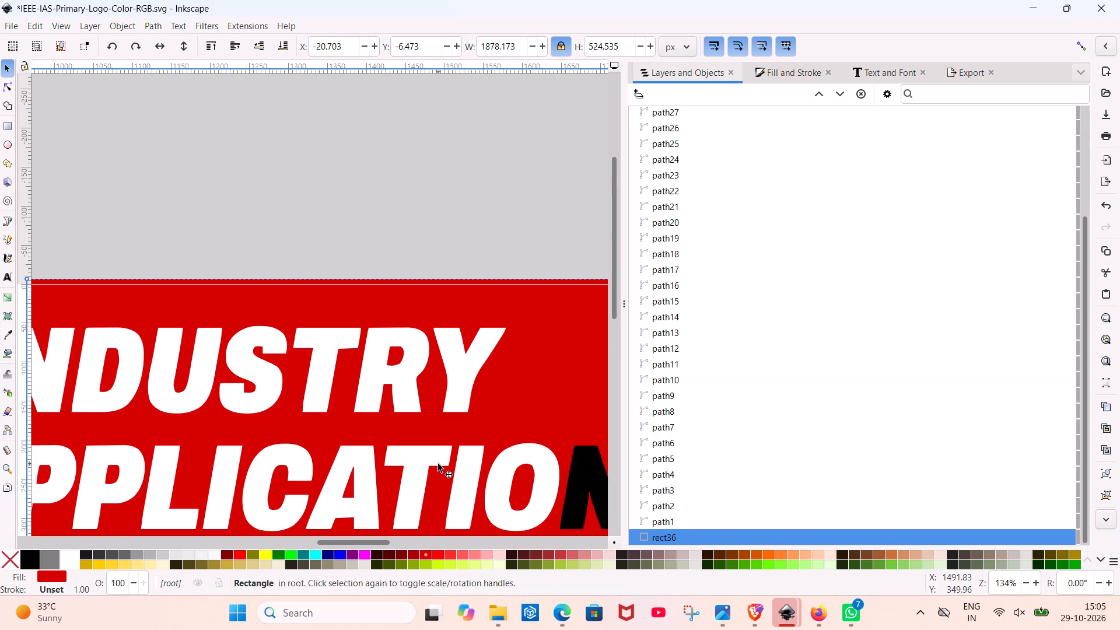
pyautogui.hscroll(-1, 438, 464)
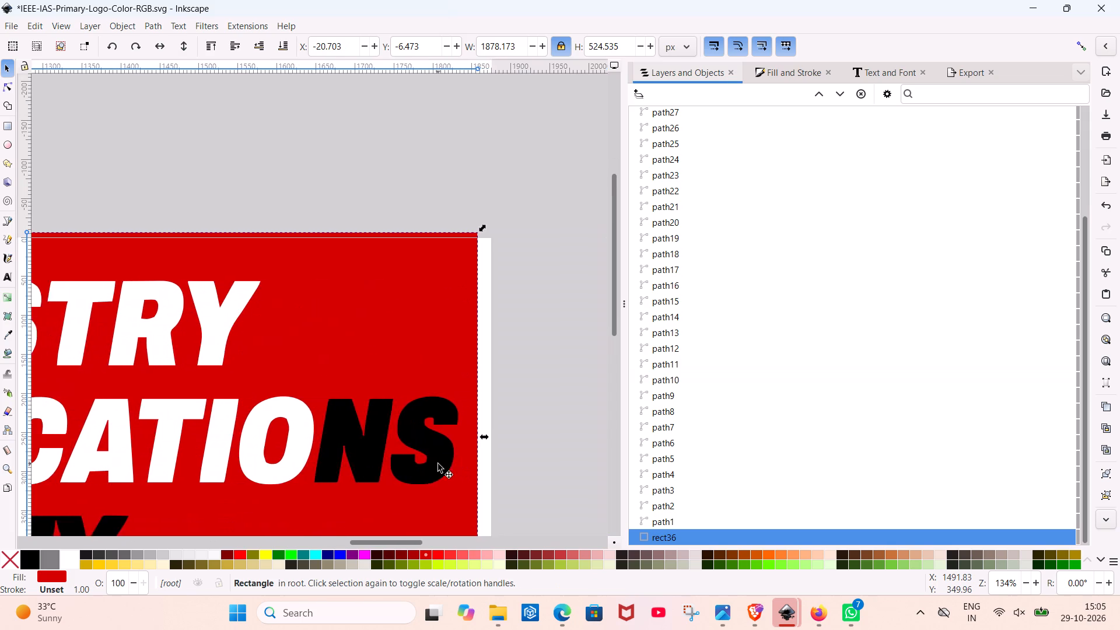
pyautogui.hscroll(-1, 438, 464)
pyautogui.click(332, 458)
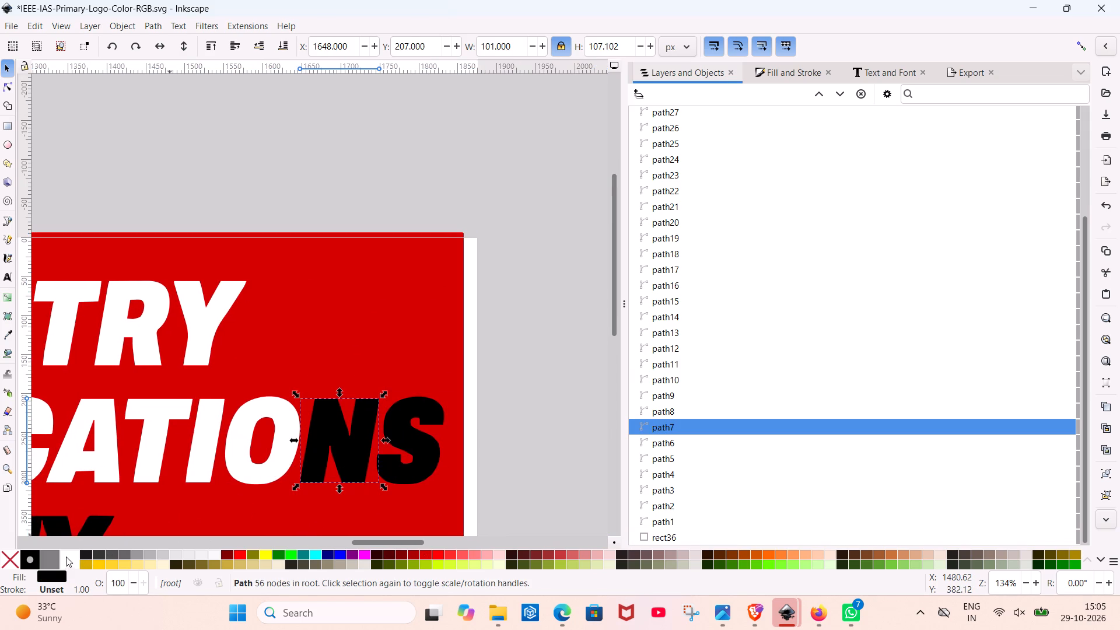
pyautogui.click(66, 557)
pyautogui.click(393, 477)
pyautogui.click(67, 561)
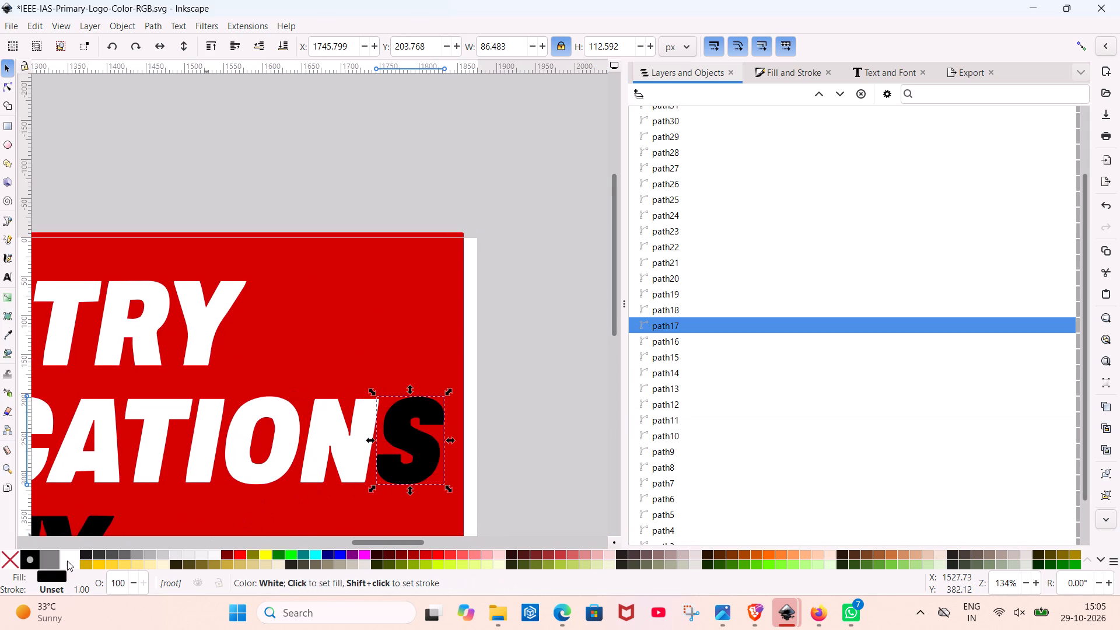
# Recolour the letters S, O and C of the word SOCIETY white.
pyautogui.scroll(-5, 262, 450)
pyautogui.moveTo(247, 442); pyautogui.dragTo(284, 447)
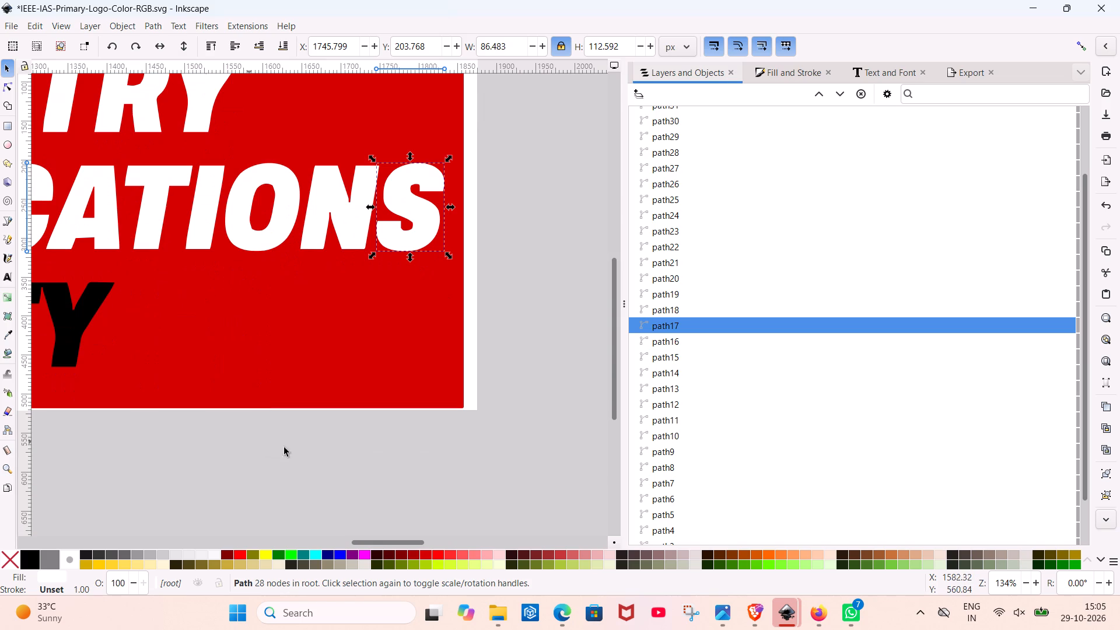
pyautogui.moveTo(284, 447); pyautogui.dragTo(416, 462)
pyautogui.scroll(1, 343, 462)
pyautogui.middleClick(343, 462)
pyautogui.moveTo(343, 462); pyautogui.dragTo(377, 470)
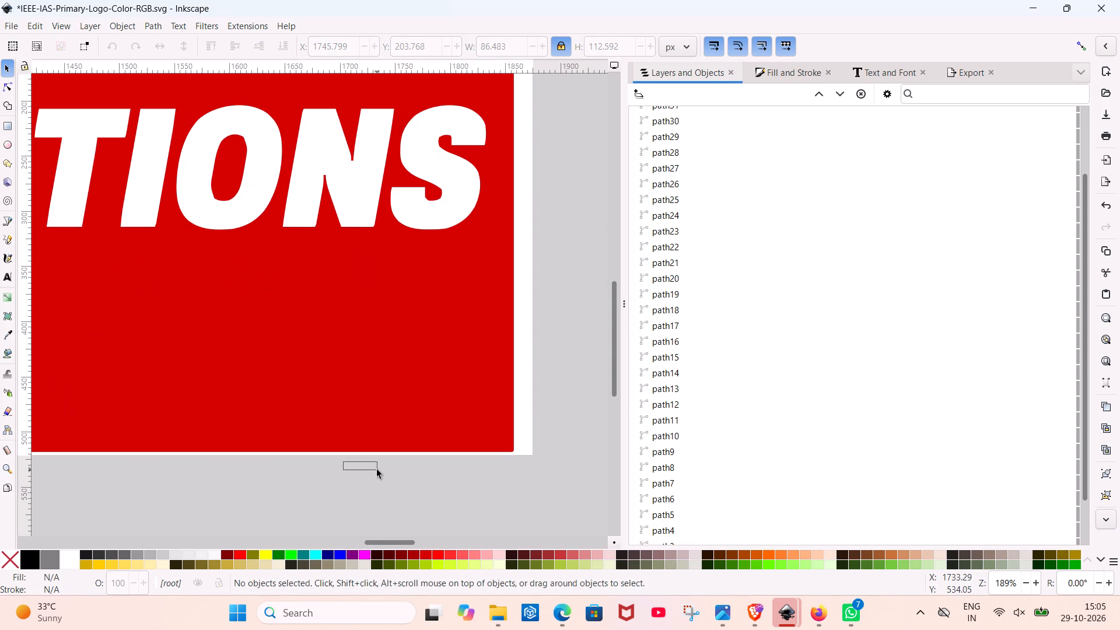
pyautogui.click(377, 470)
pyautogui.hscroll(6, 377, 470)
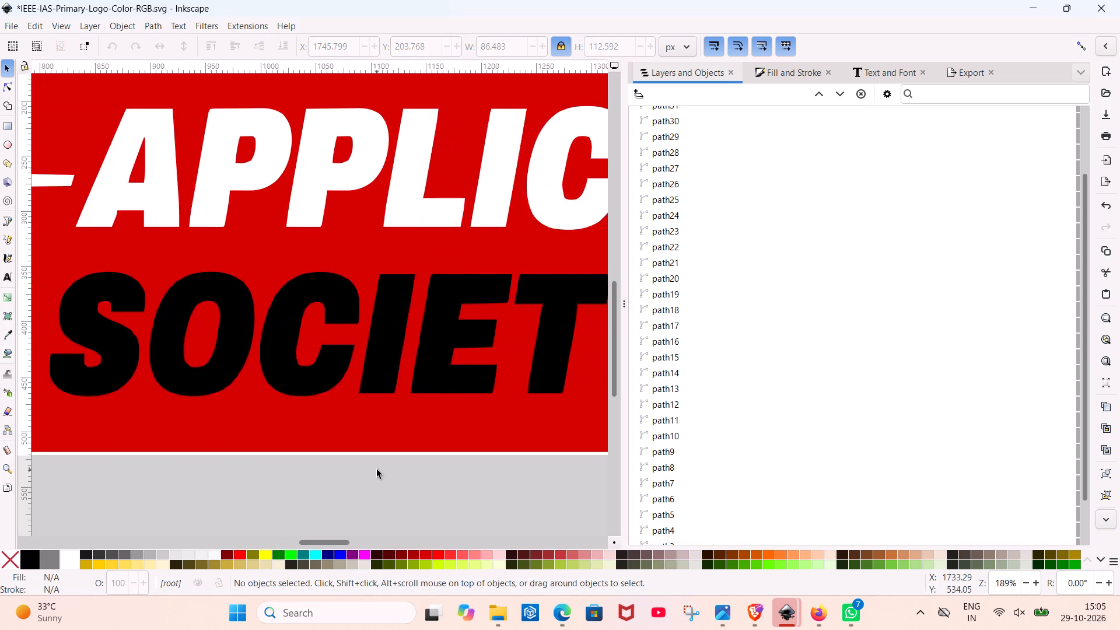
pyautogui.click(293, 366)
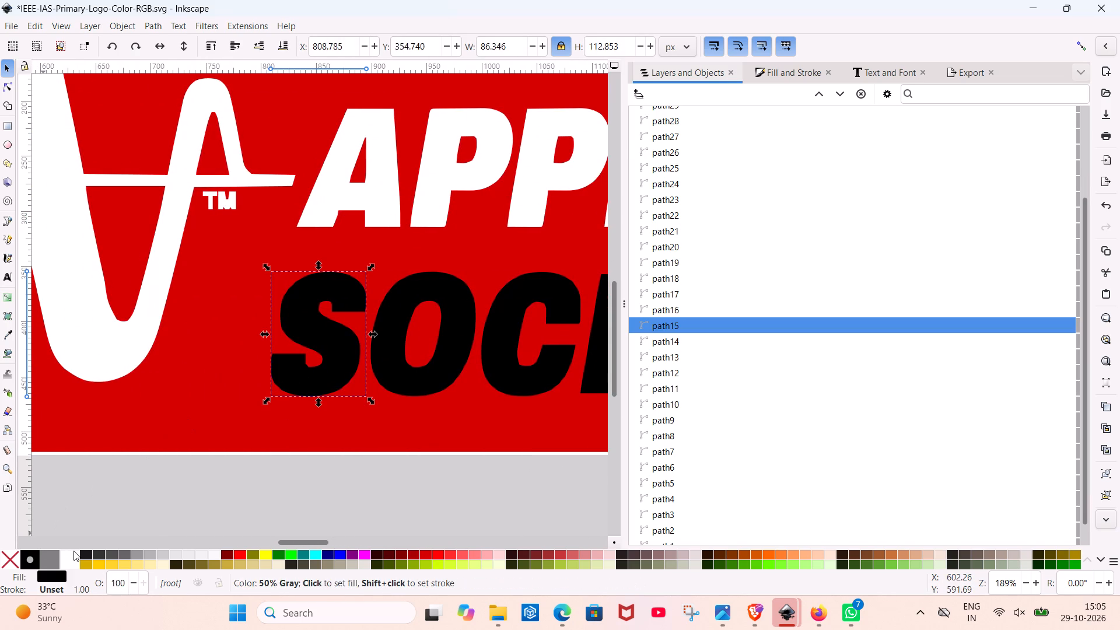
pyautogui.click(73, 551)
pyautogui.click(410, 387)
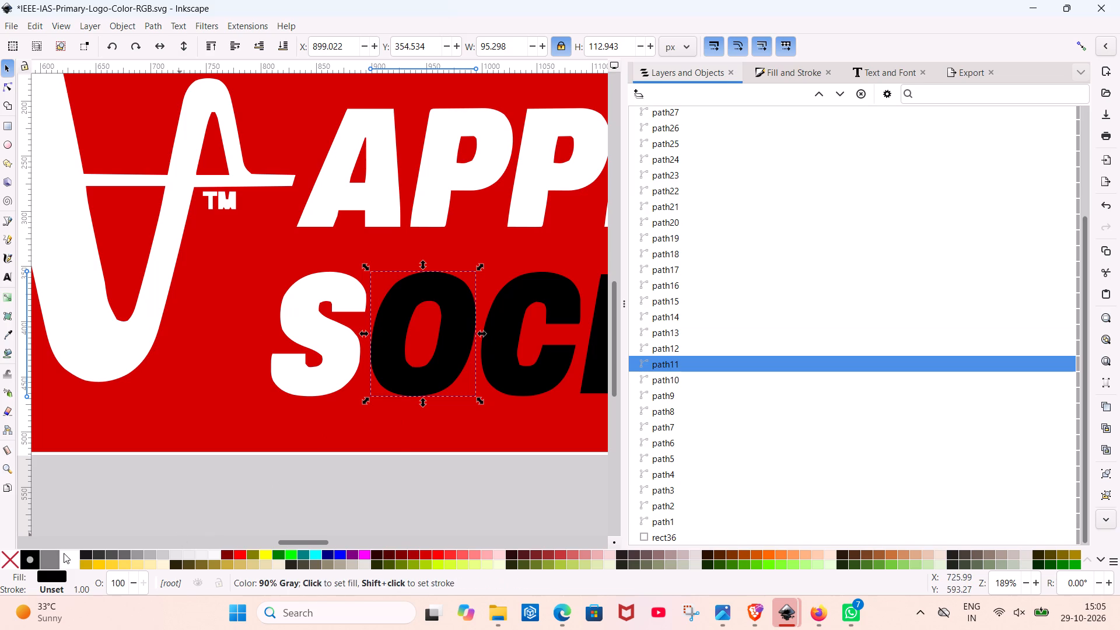
pyautogui.click(64, 553)
pyautogui.click(511, 372)
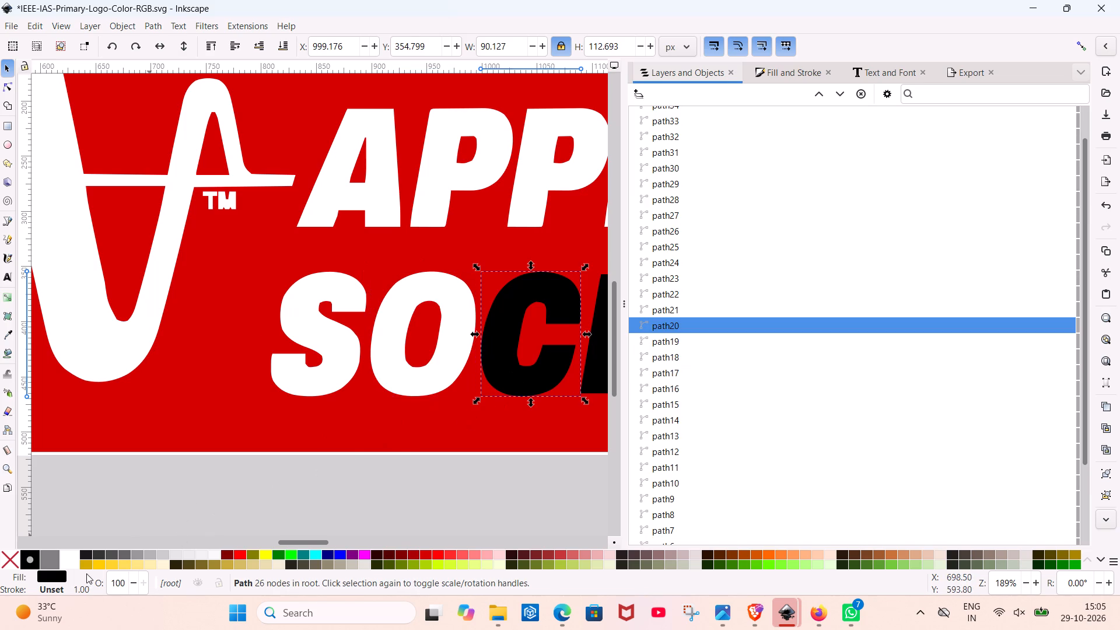
pyautogui.click(69, 557)
# Recolour the I, the E and the joined TY of SOCIETY white, leaving nothing selected.
pyautogui.hscroll(-2, 405, 508)
pyautogui.click(279, 367)
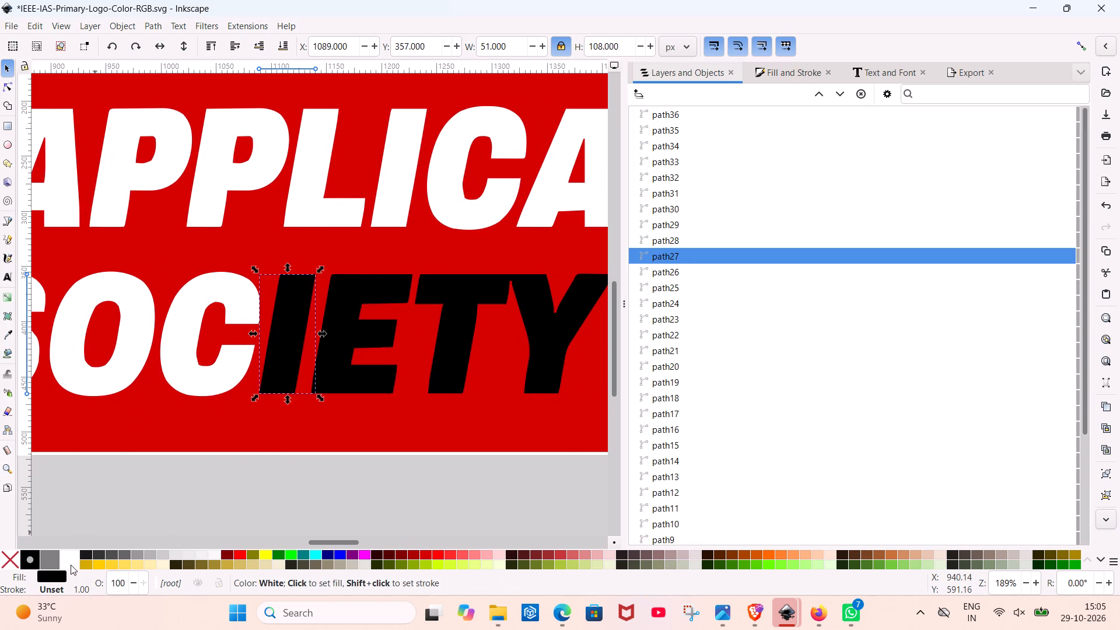
pyautogui.click(71, 564)
pyautogui.click(362, 380)
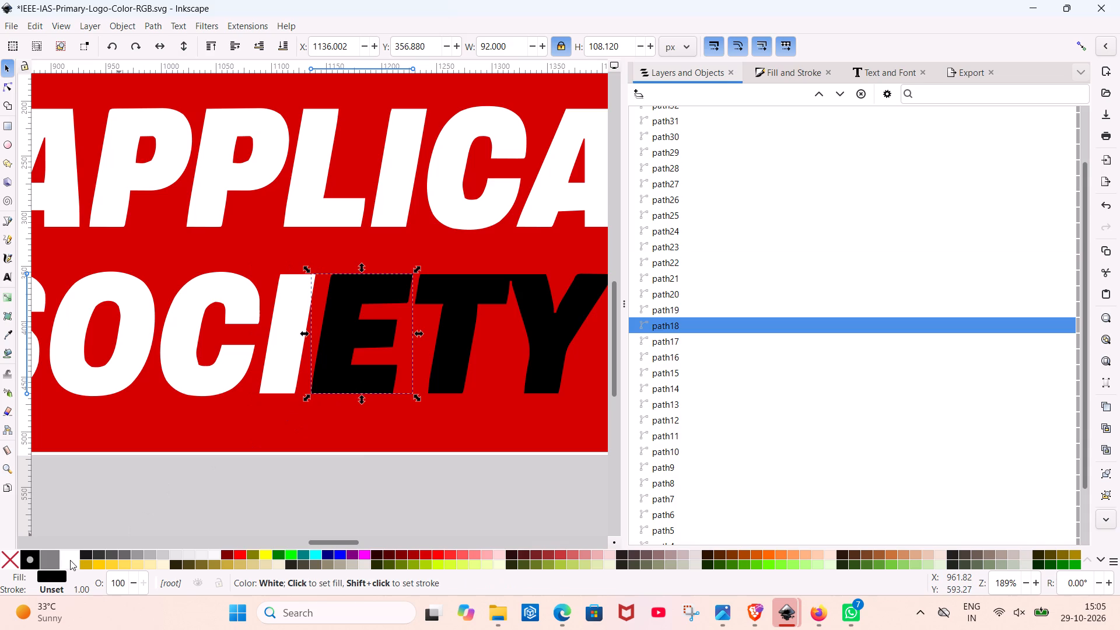
pyautogui.click(70, 560)
pyautogui.click(442, 378)
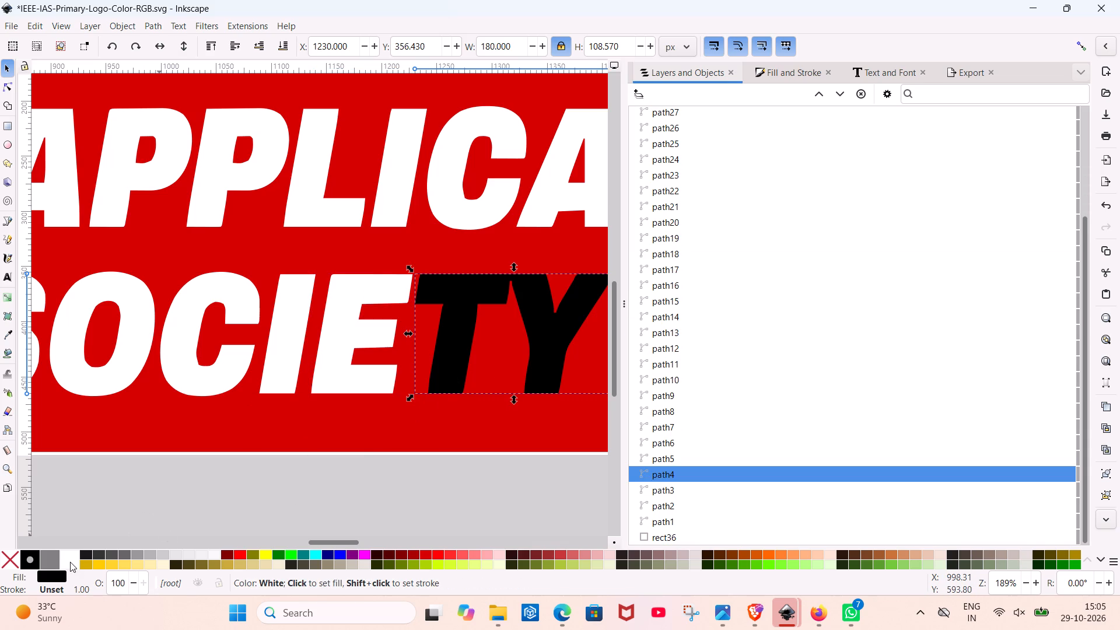
pyautogui.click(70, 561)
pyautogui.click(440, 514)
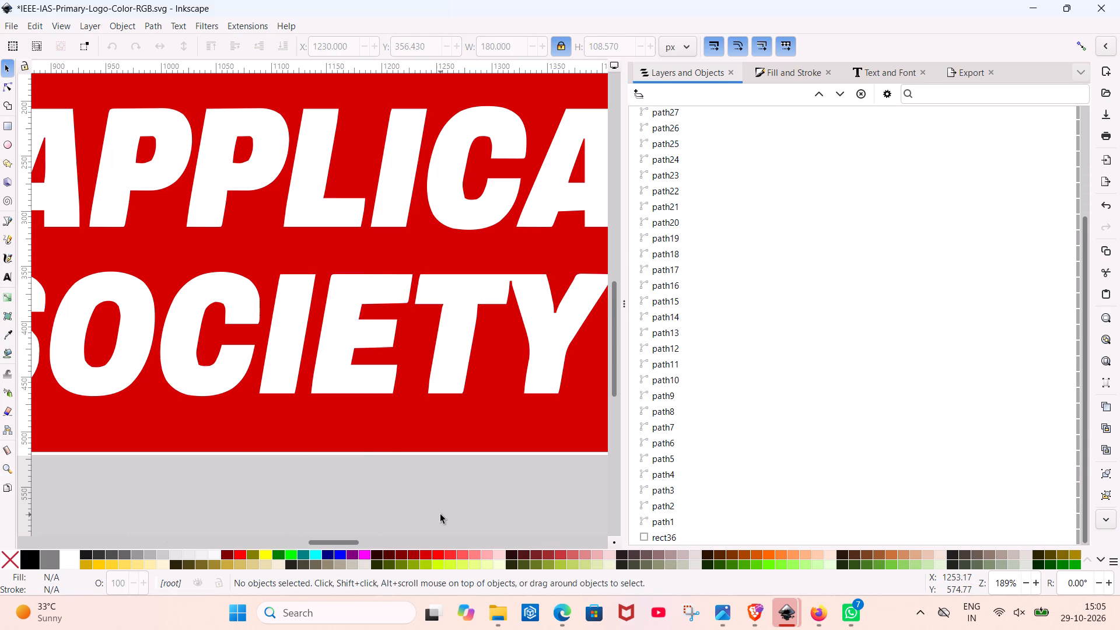
# Move the red background rectangle off the white logo to the empty canvas just above the page.
pyautogui.moveTo(440, 514); pyautogui.dragTo(440, 513, button='middle')
pyautogui.moveTo(440, 513); pyautogui.dragTo(349, 483, button='middle')
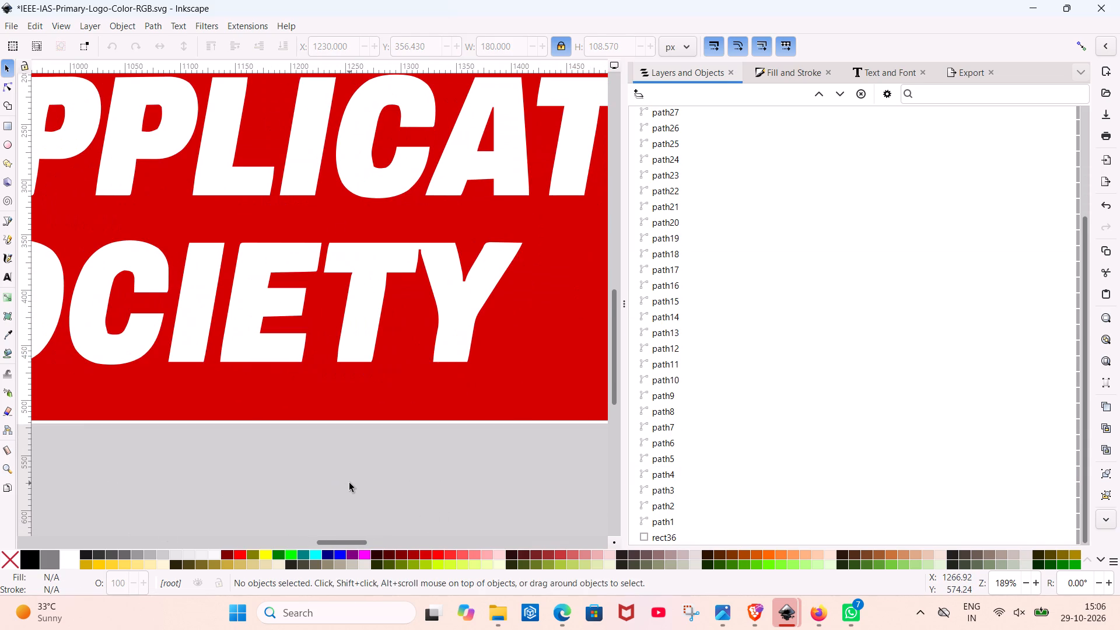
pyautogui.scroll(1, 349, 483)
pyautogui.keyDown('ctrl'); pyautogui.scroll(-3, 349, 483); pyautogui.keyUp('ctrl')
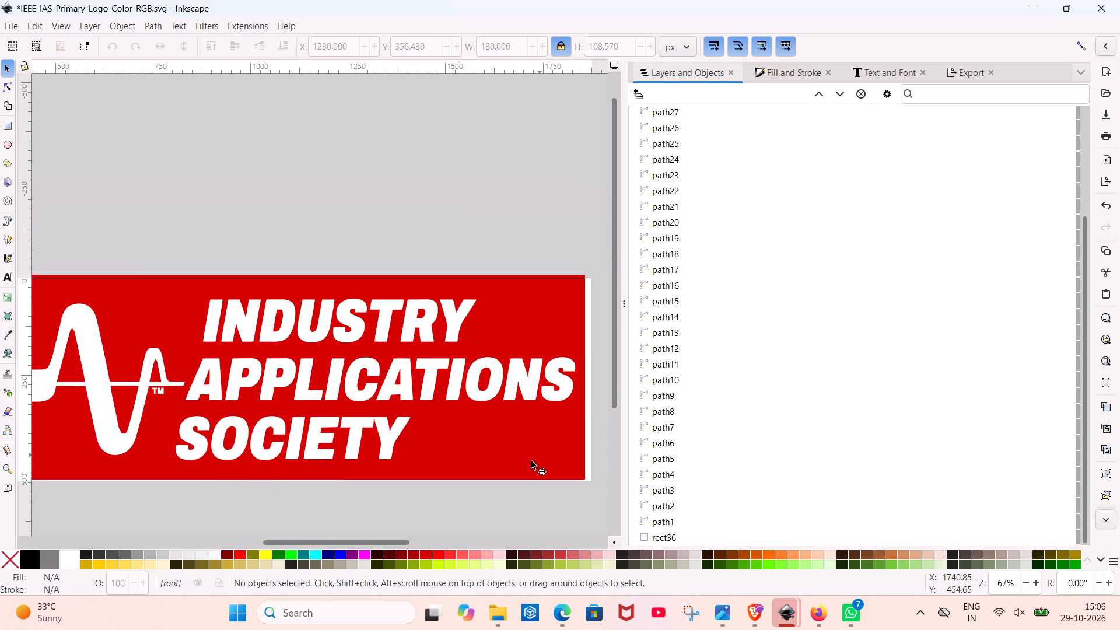
pyautogui.moveTo(528, 463); pyautogui.dragTo(565, 228)
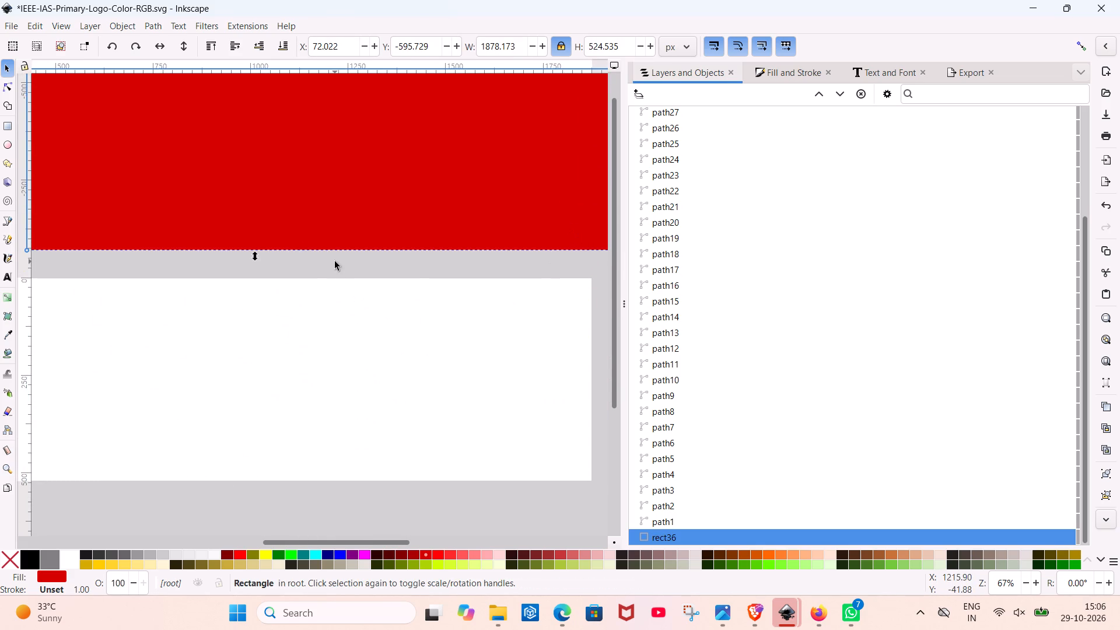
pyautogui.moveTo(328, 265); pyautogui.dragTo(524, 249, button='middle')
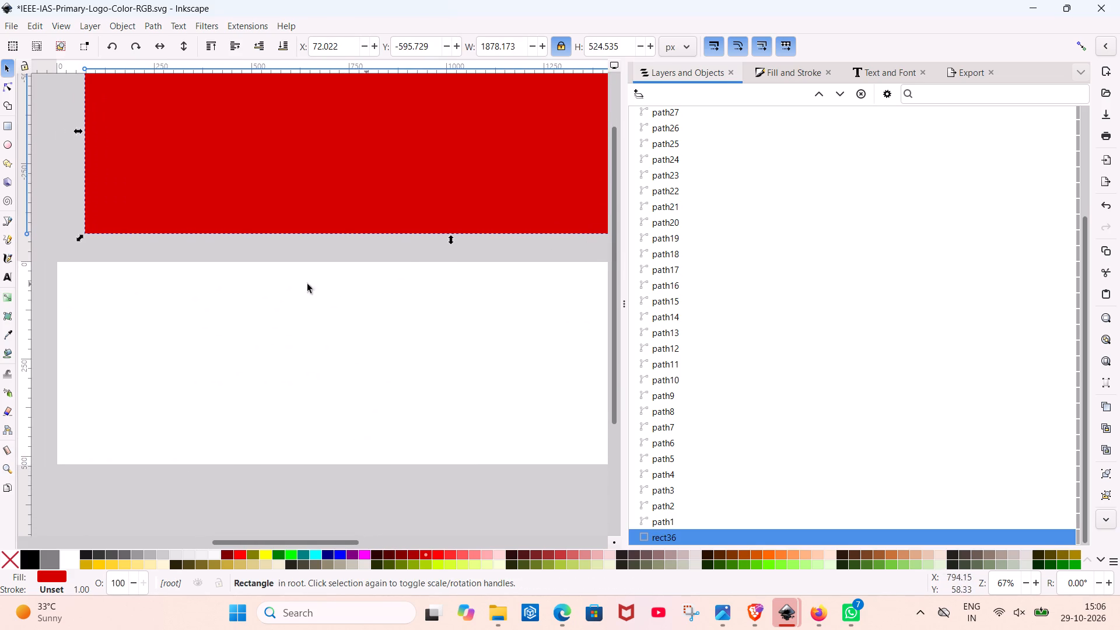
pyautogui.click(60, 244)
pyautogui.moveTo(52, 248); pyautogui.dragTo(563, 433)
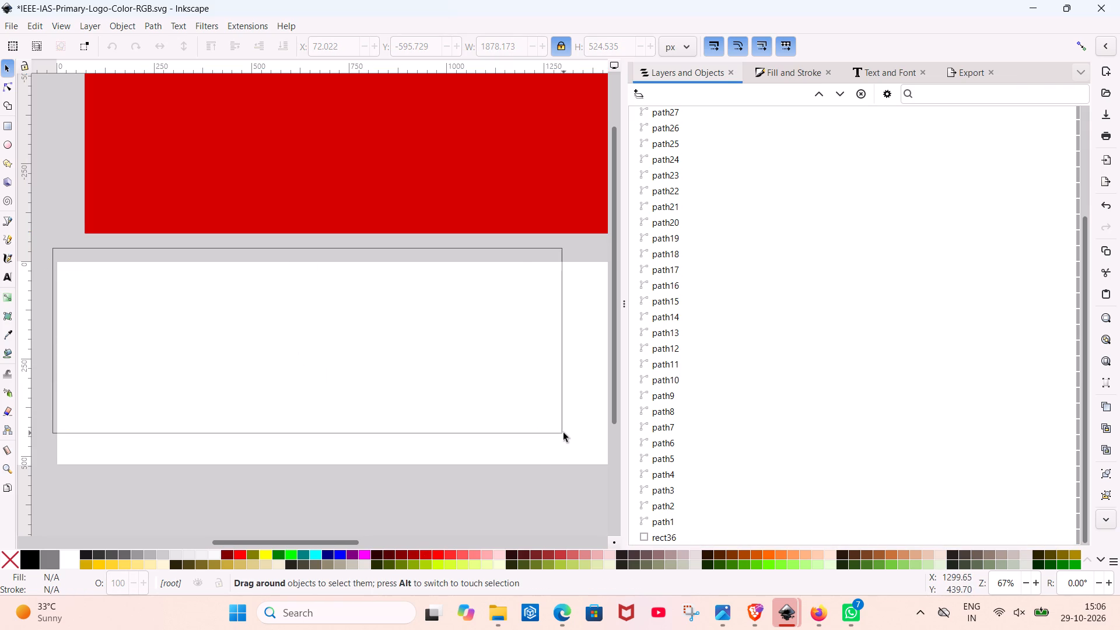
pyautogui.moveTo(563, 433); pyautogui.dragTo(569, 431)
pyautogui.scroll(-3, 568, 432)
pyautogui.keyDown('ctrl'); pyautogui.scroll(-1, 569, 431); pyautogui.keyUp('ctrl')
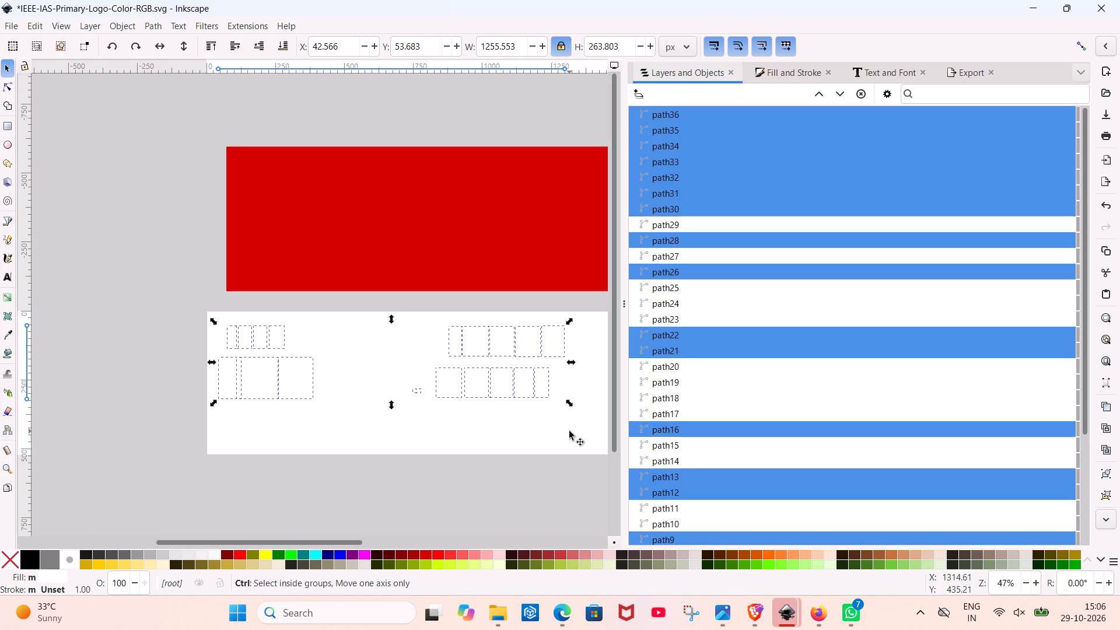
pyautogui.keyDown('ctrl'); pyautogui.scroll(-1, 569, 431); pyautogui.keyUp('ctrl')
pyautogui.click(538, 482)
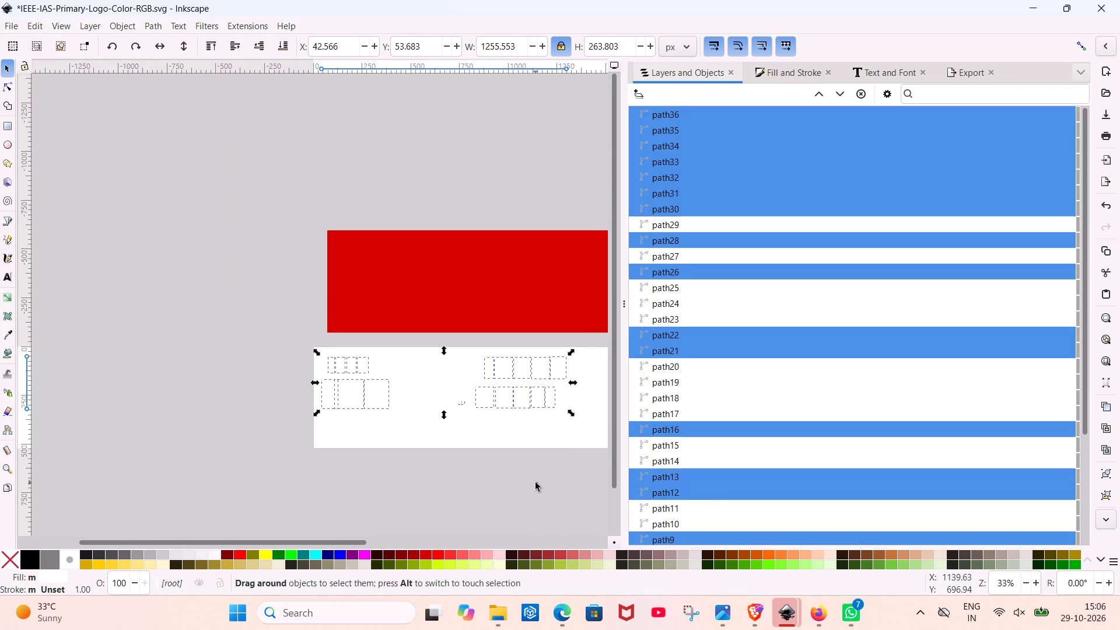
# Group all the white logo paths on the page into one object, excluding the red rectangle.
pyautogui.hscroll(-1, 535, 482)
pyautogui.keyDown('ctrl'); pyautogui.scroll(-1, 535, 482); pyautogui.keyUp('ctrl')
pyautogui.keyDown('ctrl'); pyautogui.hscroll(-1, 535, 482); pyautogui.keyUp('ctrl')
pyautogui.scroll(-1, 535, 482)
pyautogui.hscroll(-1, 535, 482)
pyautogui.scroll(-1, 535, 482)
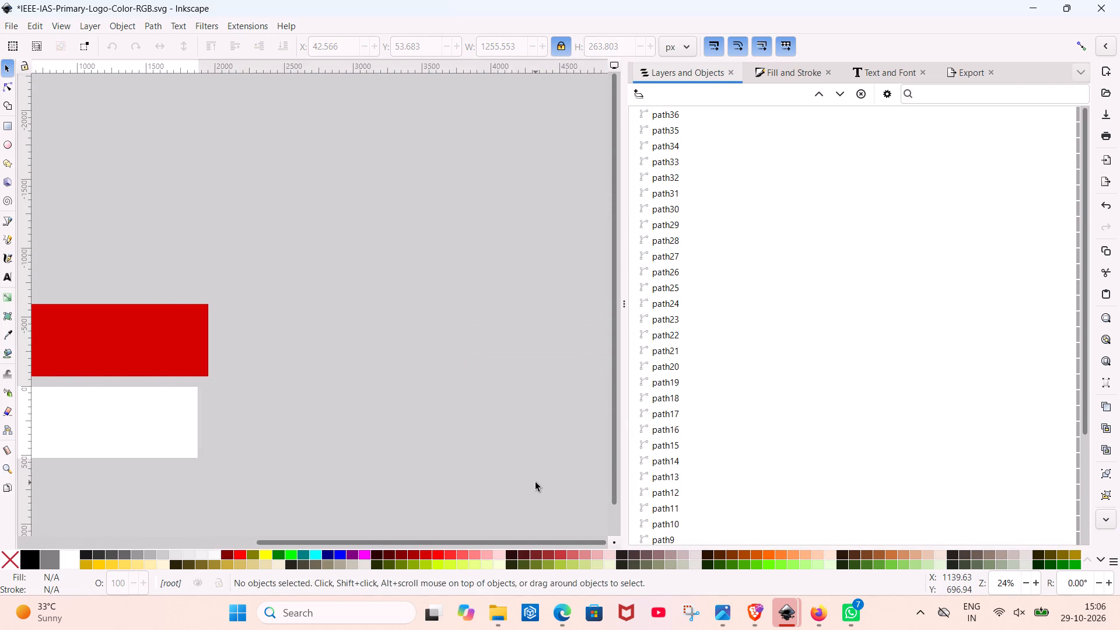
pyautogui.scroll(-1, 535, 482)
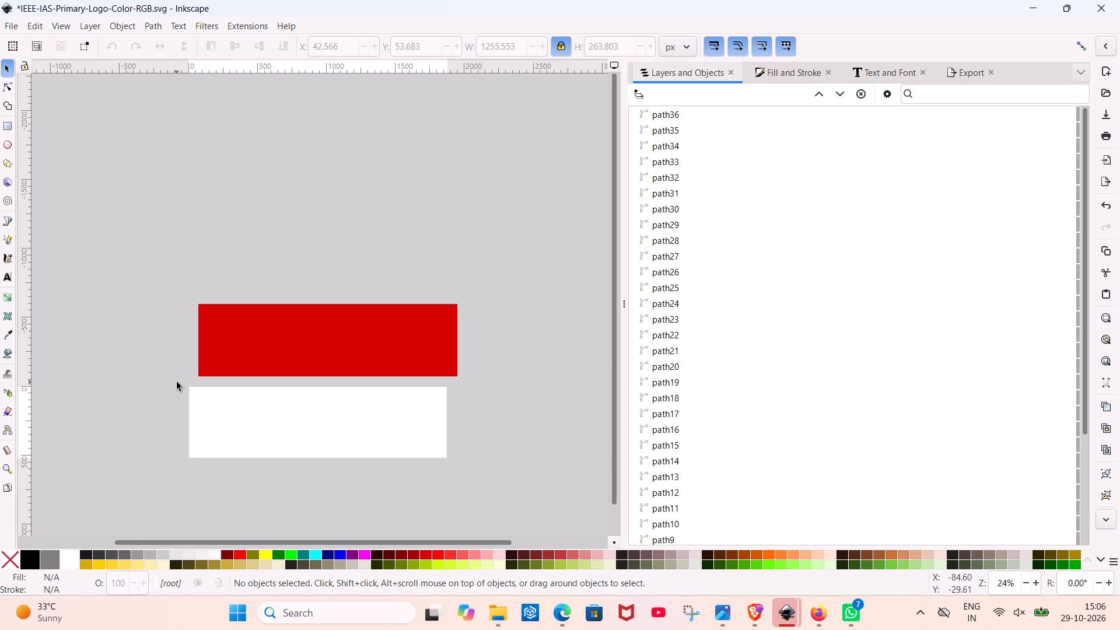
pyautogui.moveTo(177, 382); pyautogui.dragTo(492, 478)
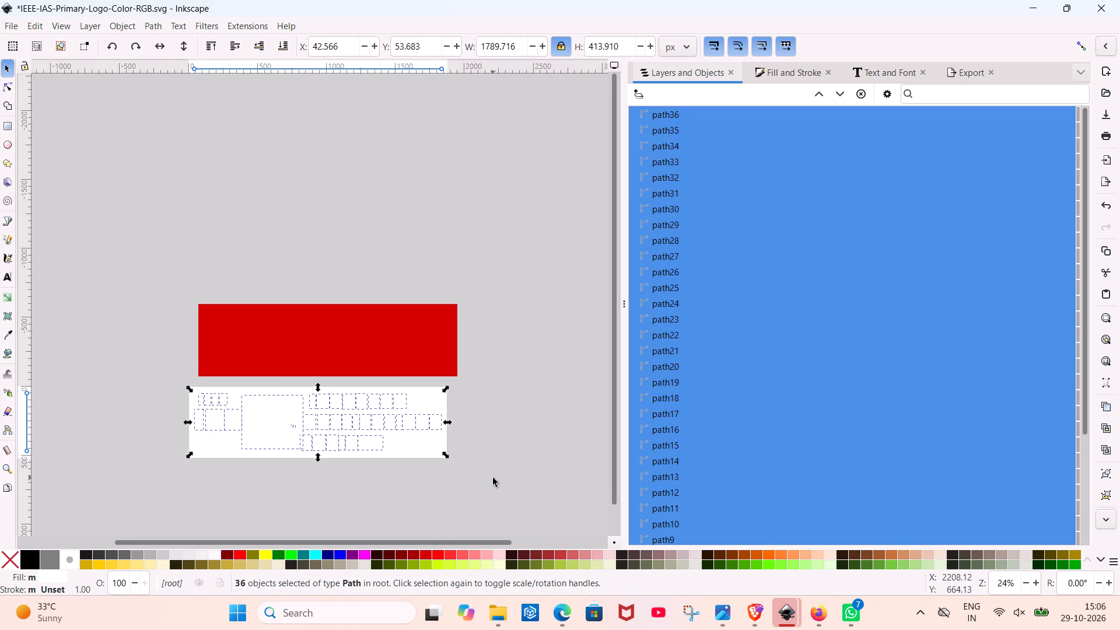
pyautogui.hotkey('ctrl', 'g')
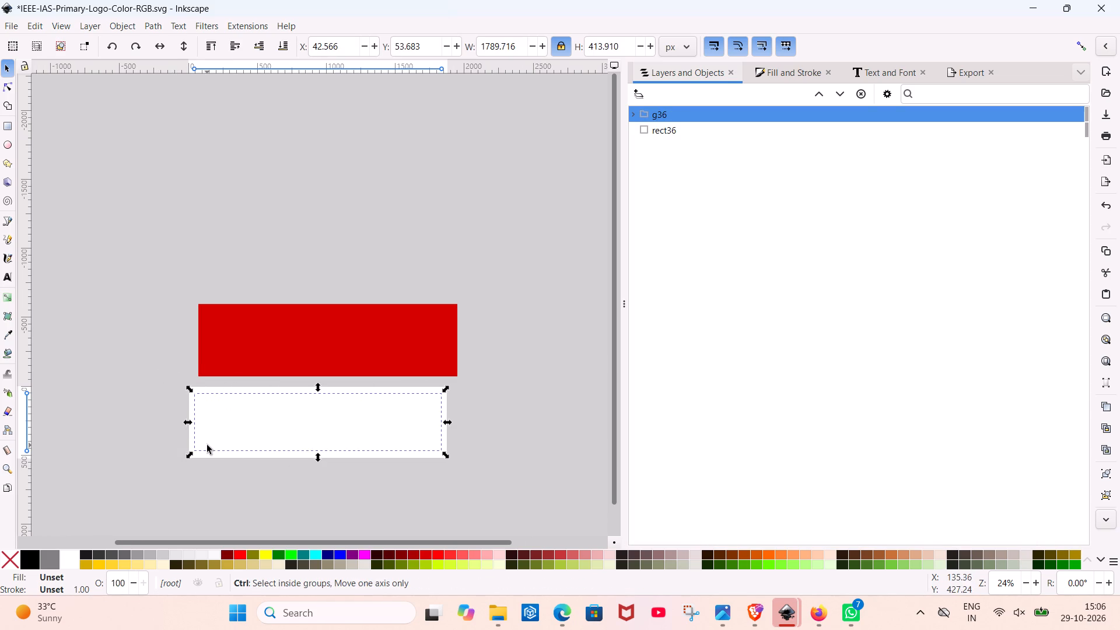
# Copy the white logo group and use it to replace the selected green-and-black IEEE IAS logo in IAS poster.svg.
pyautogui.hotkey('ctrl', 'c')
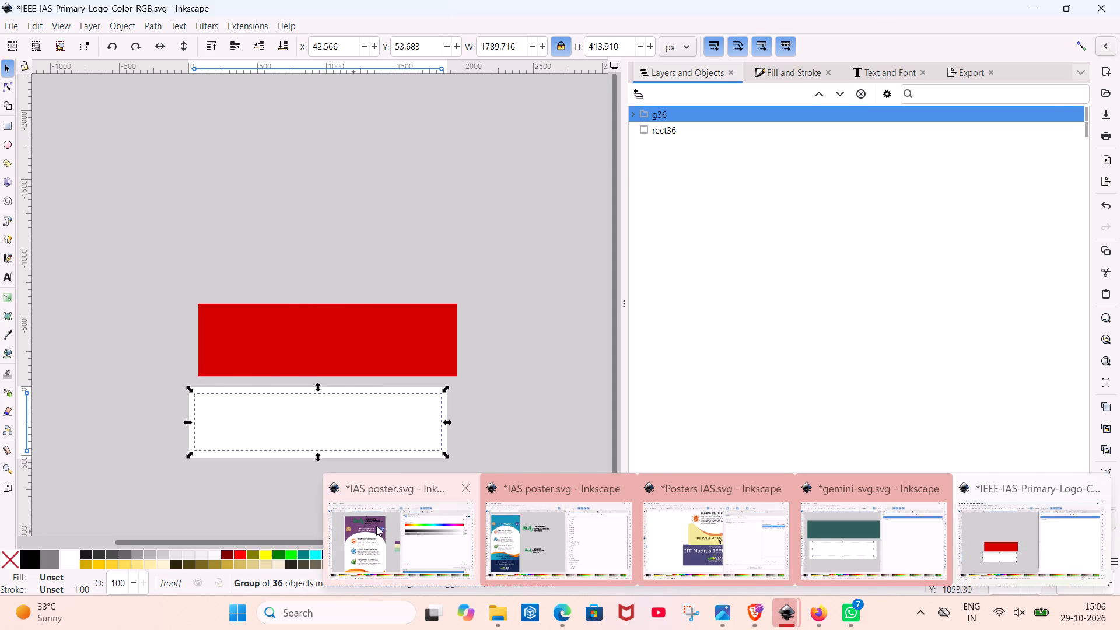
pyautogui.click(376, 526)
pyautogui.press('Delete')
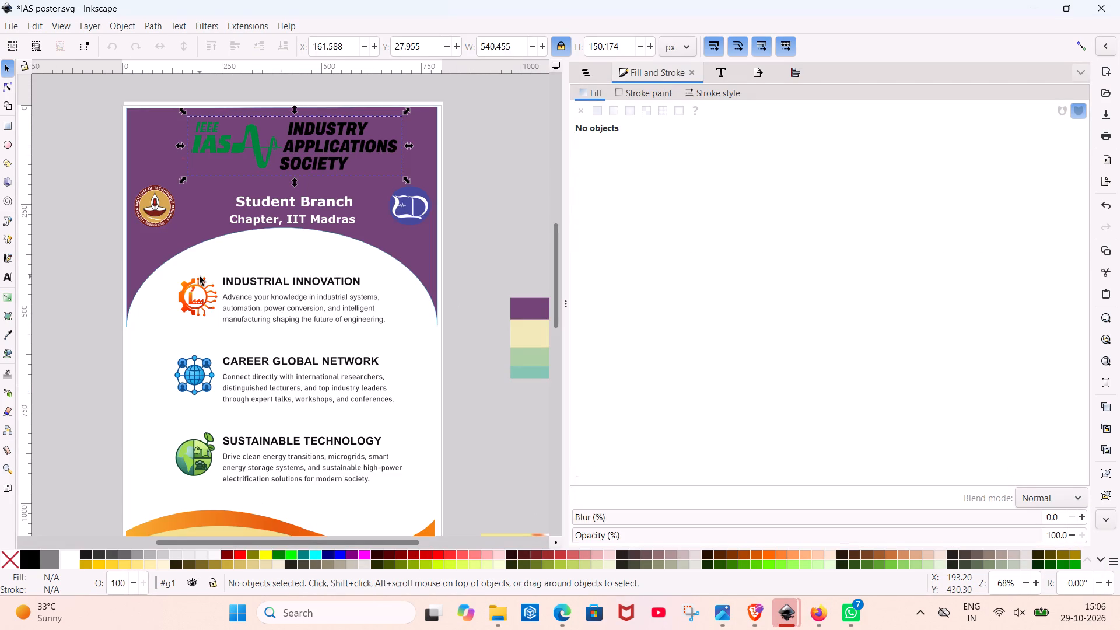
pyautogui.hotkey('ctrl', 'v')
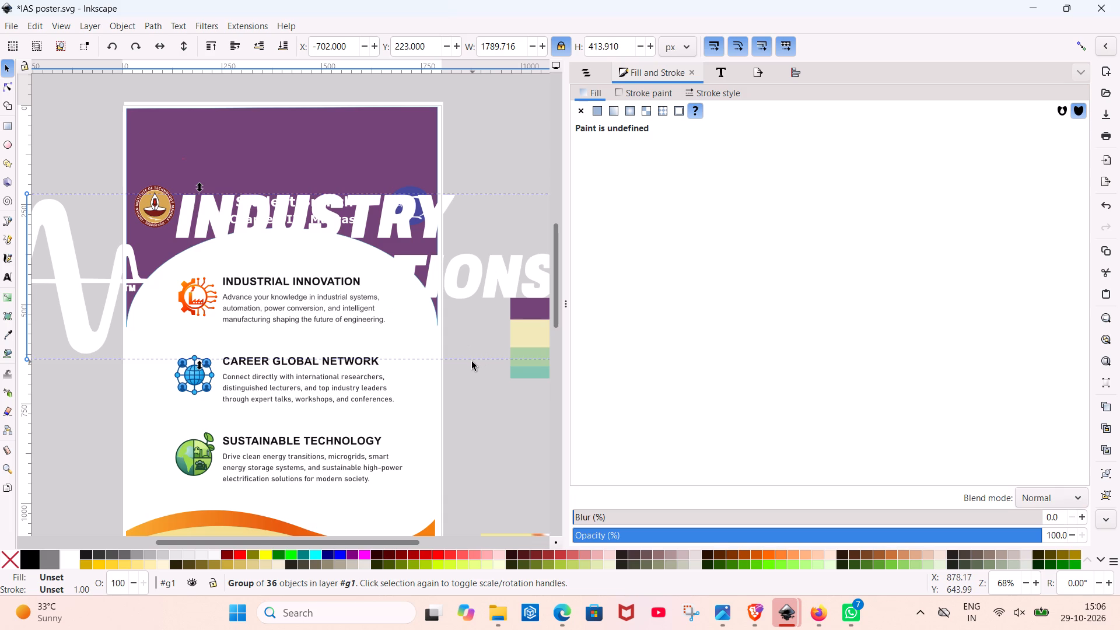
# Scale the pasted white logo down to about 437 × 101 px and place it in the poster's purple header.
pyautogui.keyDown('ctrl'); pyautogui.scroll(-2, 472, 362); pyautogui.keyUp('ctrl')
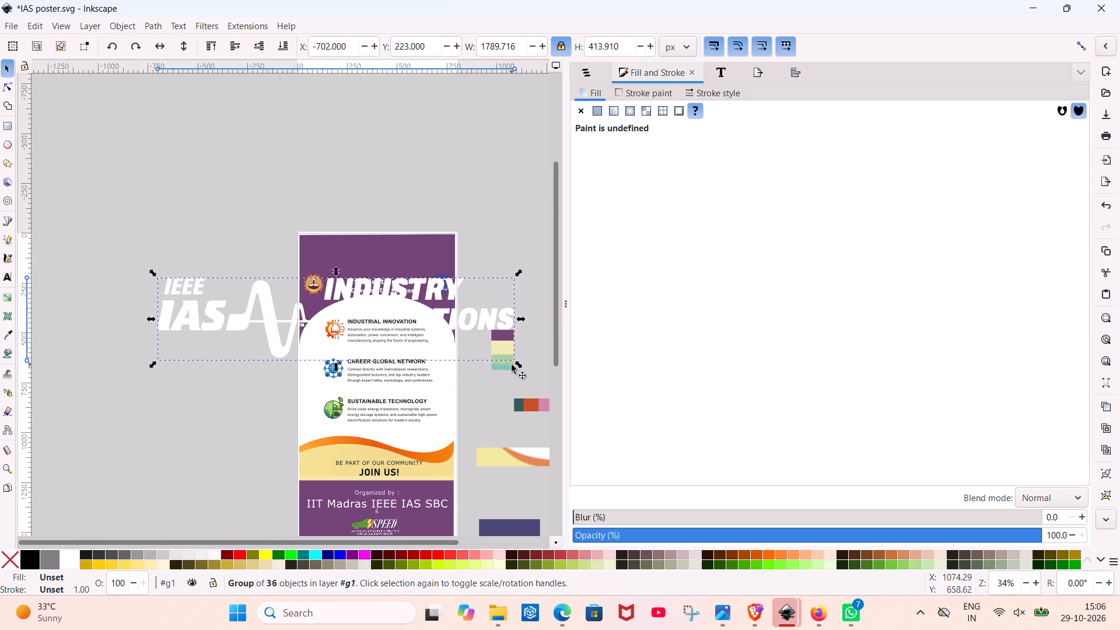
pyautogui.moveTo(521, 363); pyautogui.dragTo(252, 320)
pyautogui.moveTo(189, 288); pyautogui.dragTo(365, 256)
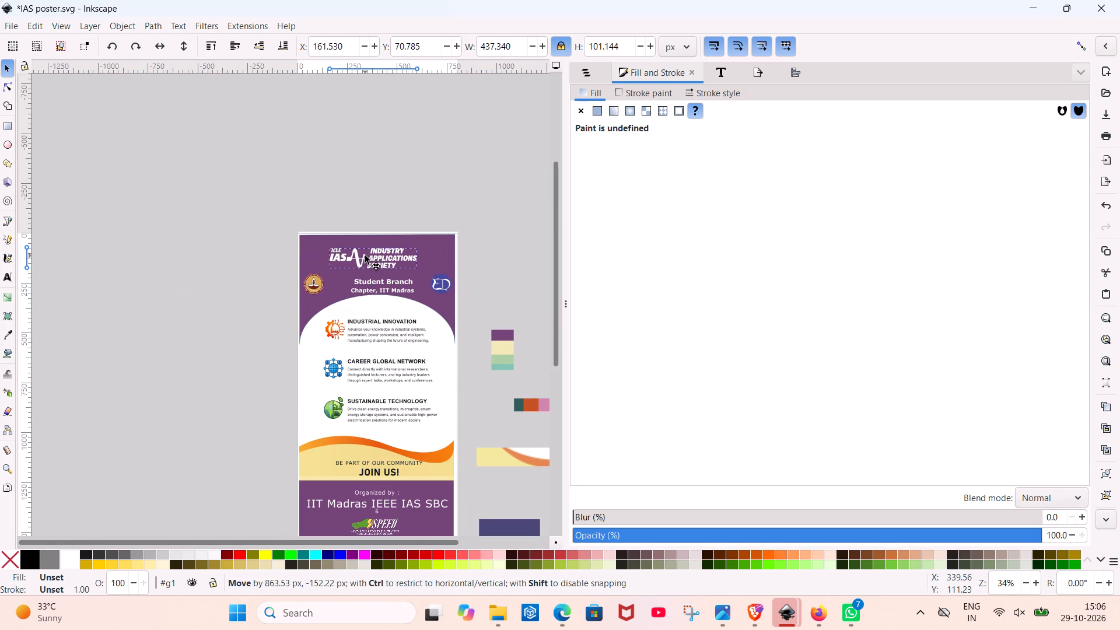
pyautogui.moveTo(365, 256); pyautogui.dragTo(367, 250)
# Shift the white logo toward the header's left side and enlarge it to about 602 × 139 px.
pyautogui.keyDown('ctrl'); pyautogui.scroll(3, 362, 256); pyautogui.keyUp('ctrl')
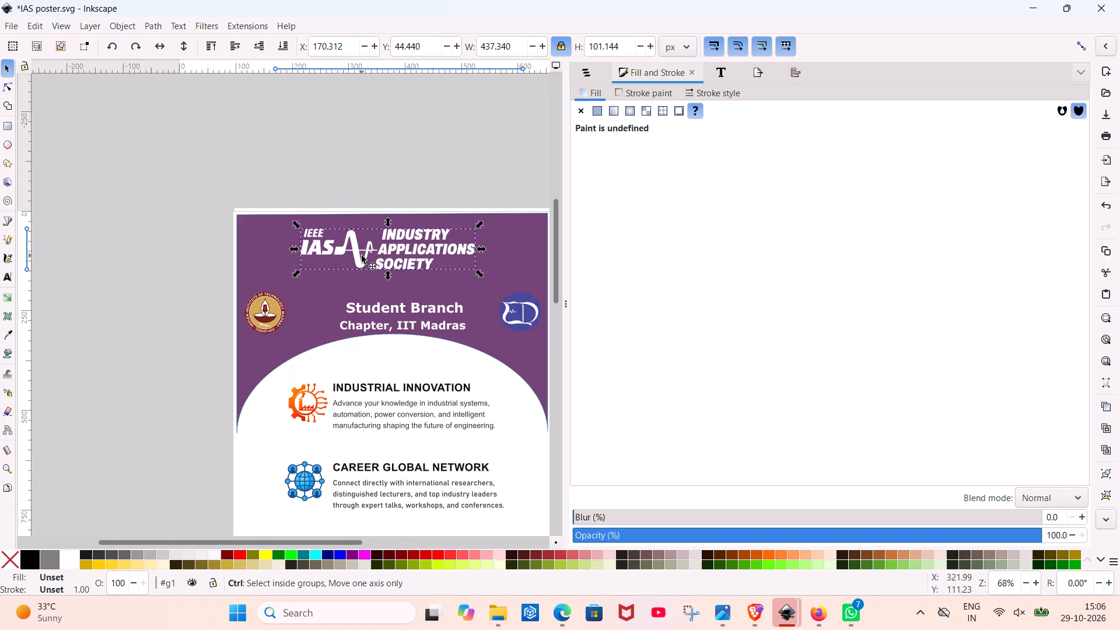
pyautogui.keyDown('ctrl'); pyautogui.scroll(2, 362, 256); pyautogui.keyUp('ctrl')
pyautogui.keyDown('ctrl'); pyautogui.scroll(-1, 362, 261); pyautogui.keyUp('ctrl')
pyautogui.moveTo(387, 307); pyautogui.dragTo(221, 300, button='middle')
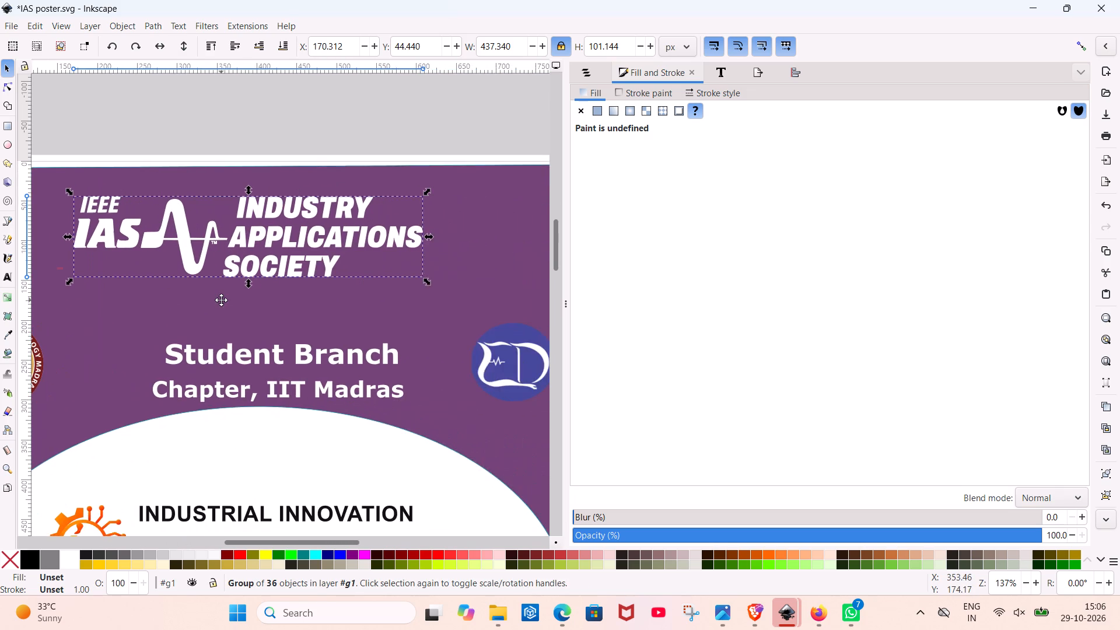
pyautogui.moveTo(221, 300); pyautogui.dragTo(271, 285, button='middle')
pyautogui.moveTo(190, 233); pyautogui.dragTo(112, 232)
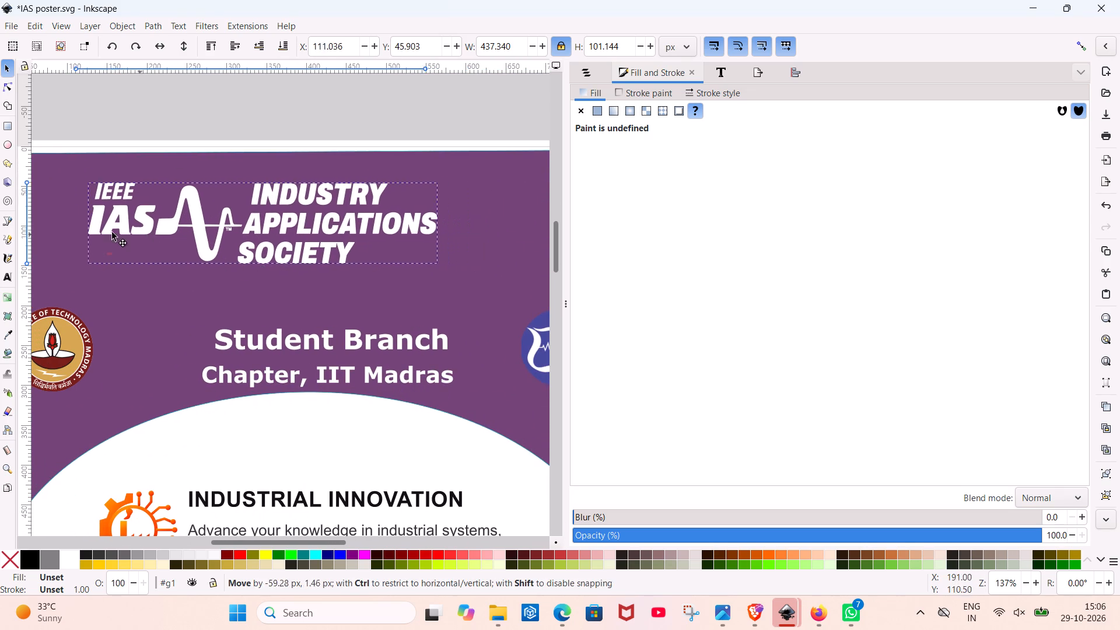
pyautogui.moveTo(112, 232); pyautogui.dragTo(107, 232)
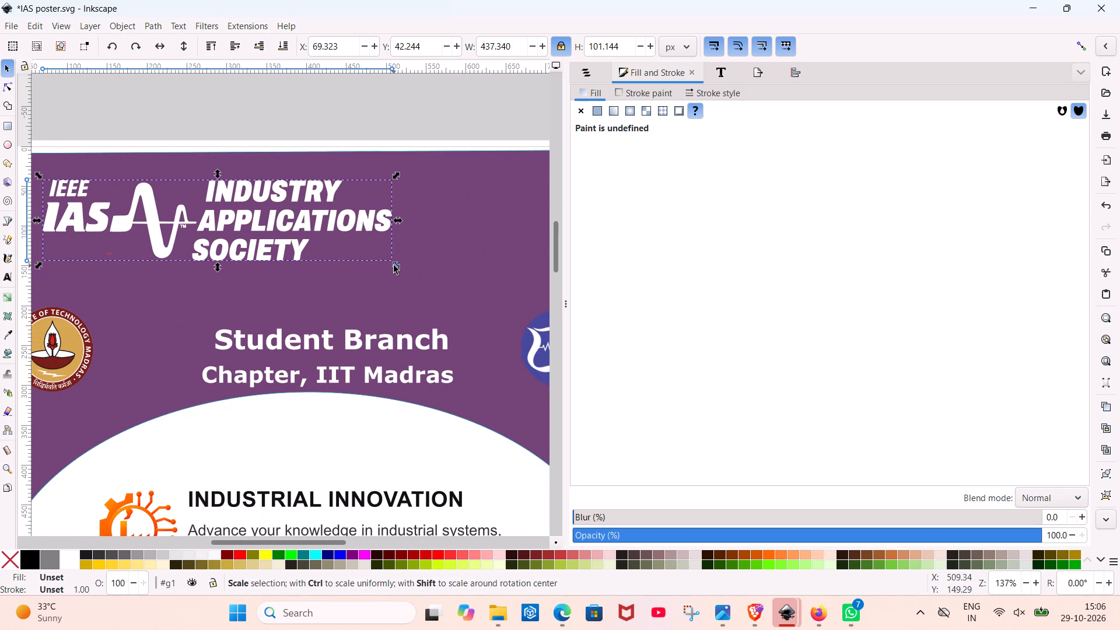
pyautogui.moveTo(394, 265); pyautogui.dragTo(585, 295)
# Centre the white logo above the Student Branch text at about X 115, Y 40 px, leaving nothing selected.
pyautogui.keyDown('ctrl'); pyautogui.scroll(-3, 282, 254); pyautogui.keyUp('ctrl')
pyautogui.moveTo(274, 253); pyautogui.dragTo(283, 250)
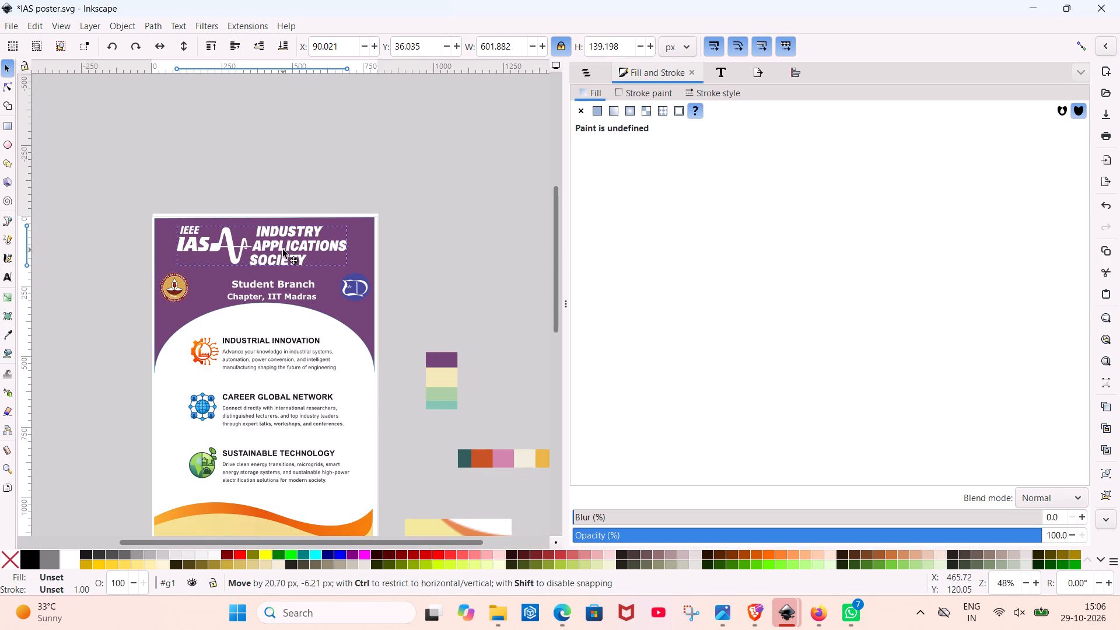
pyautogui.moveTo(283, 250); pyautogui.dragTo(290, 249)
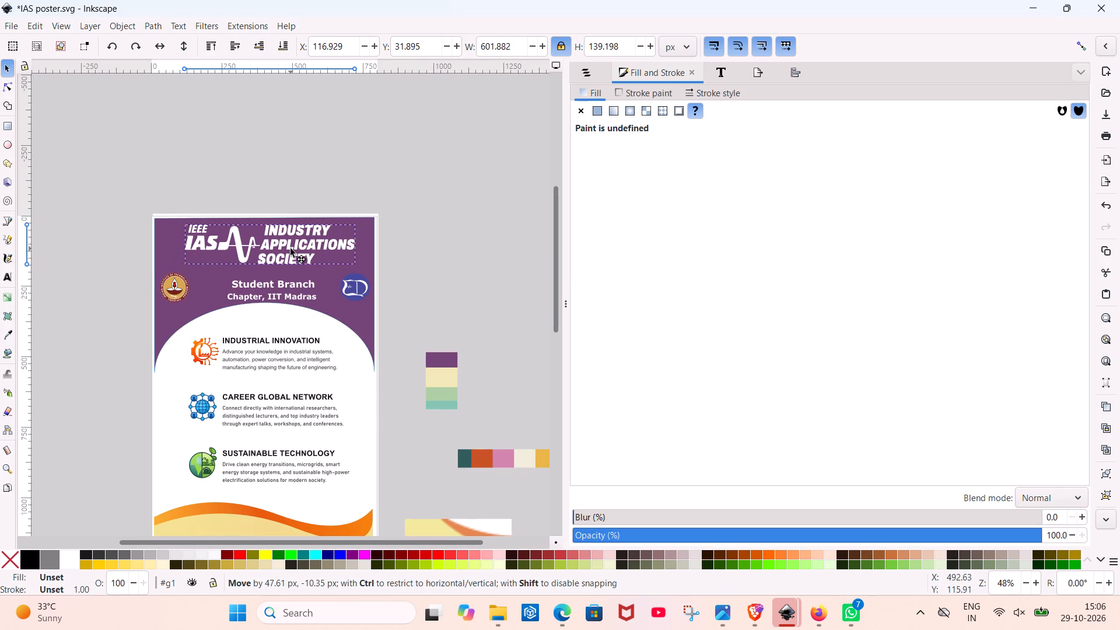
pyautogui.moveTo(290, 249); pyautogui.dragTo(294, 249)
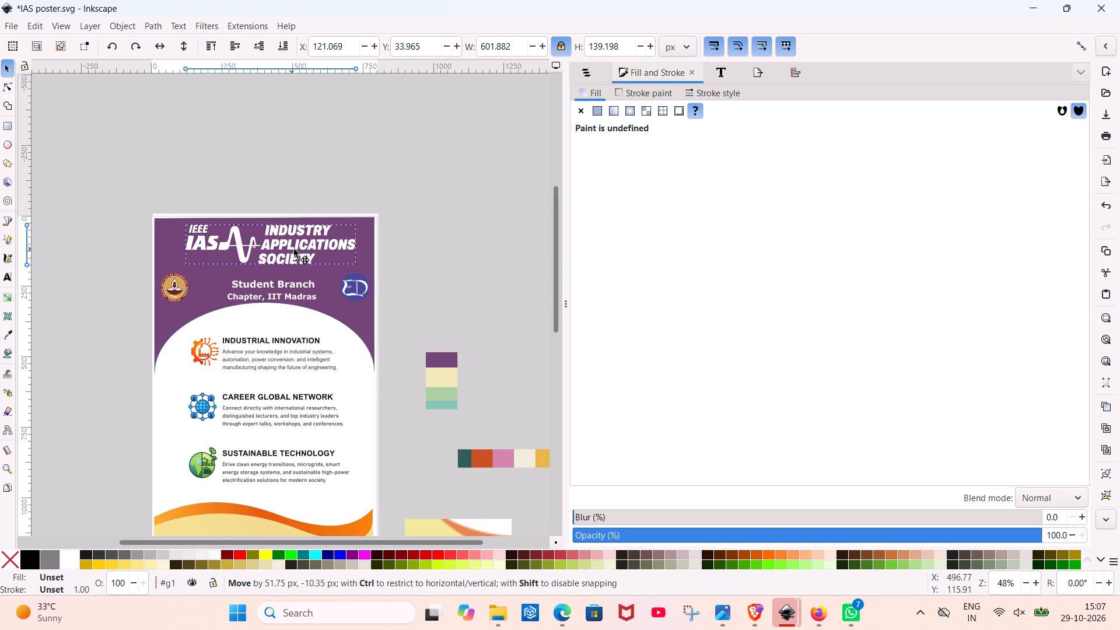
pyautogui.moveTo(294, 249); pyautogui.dragTo(292, 251)
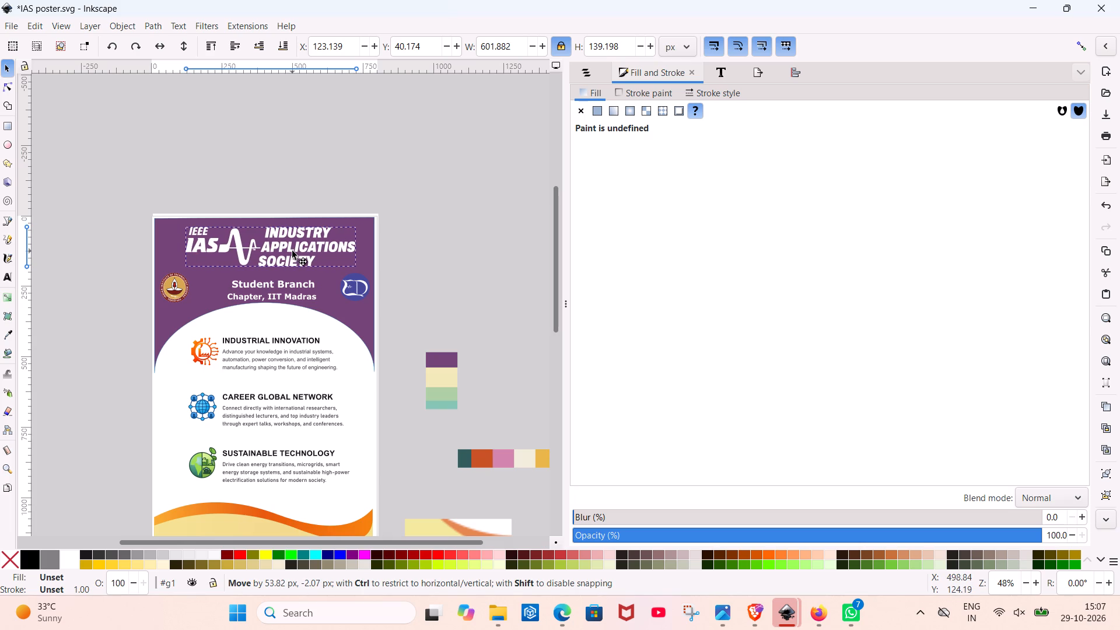
pyautogui.moveTo(292, 251); pyautogui.dragTo(290, 251)
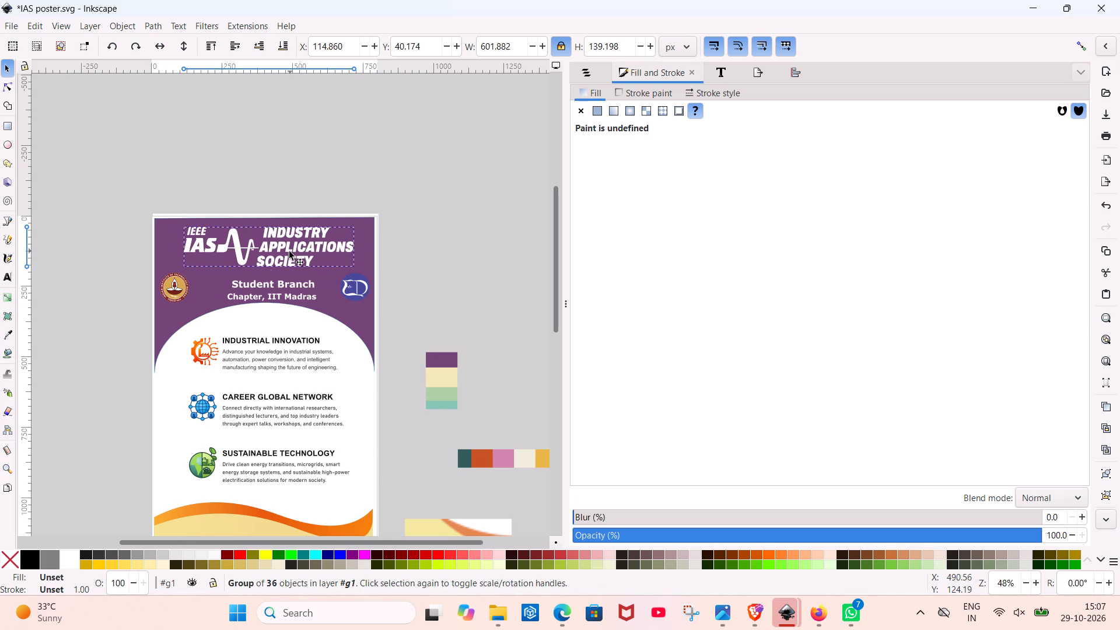
pyautogui.click(420, 225)
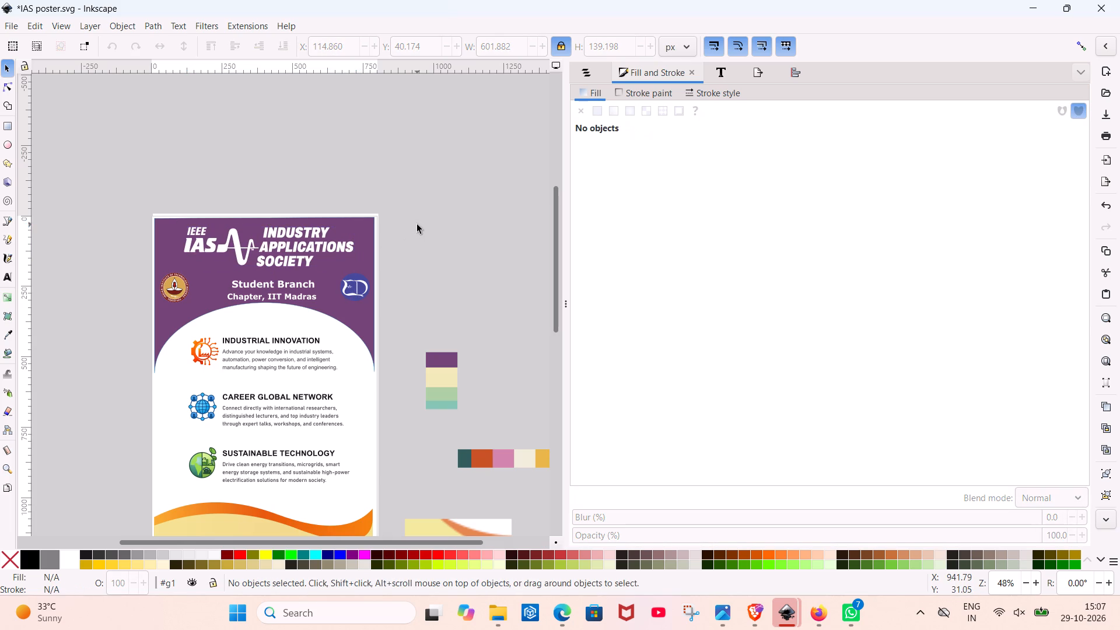
# Ungroup the white logo in the poster header into its separate paths.
pyautogui.click(205, 243)
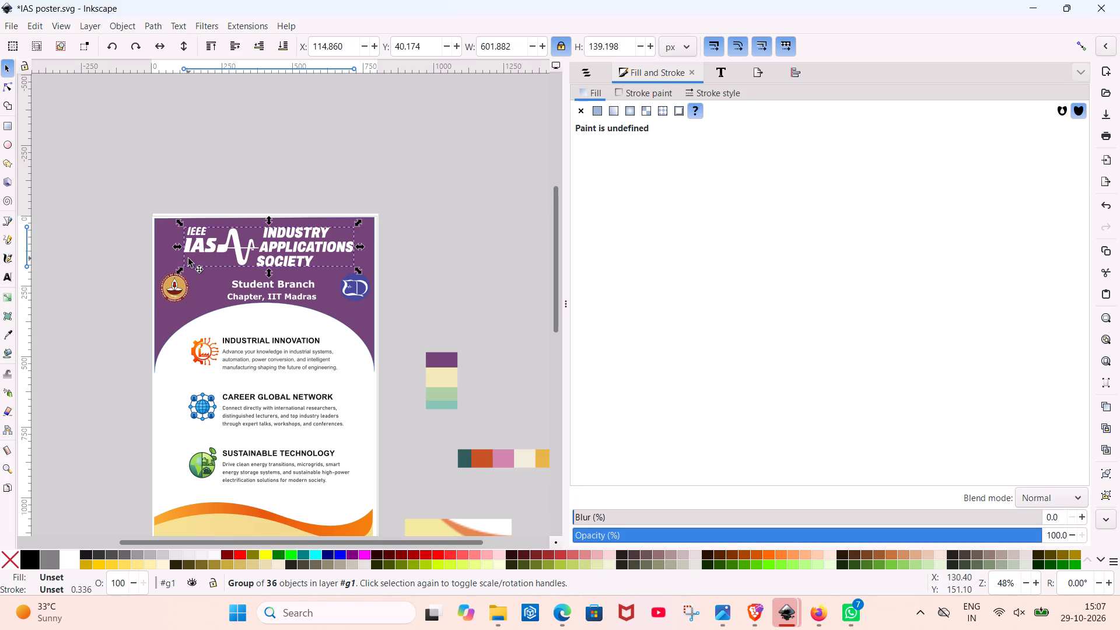
pyautogui.hotkey('ctrl', 'shift', 'g')
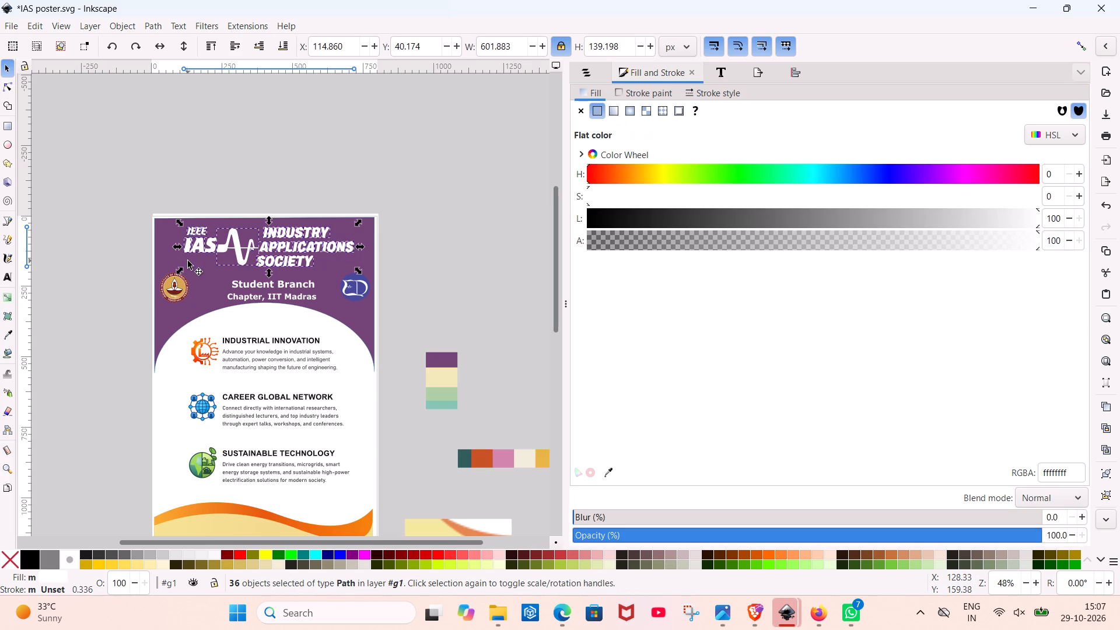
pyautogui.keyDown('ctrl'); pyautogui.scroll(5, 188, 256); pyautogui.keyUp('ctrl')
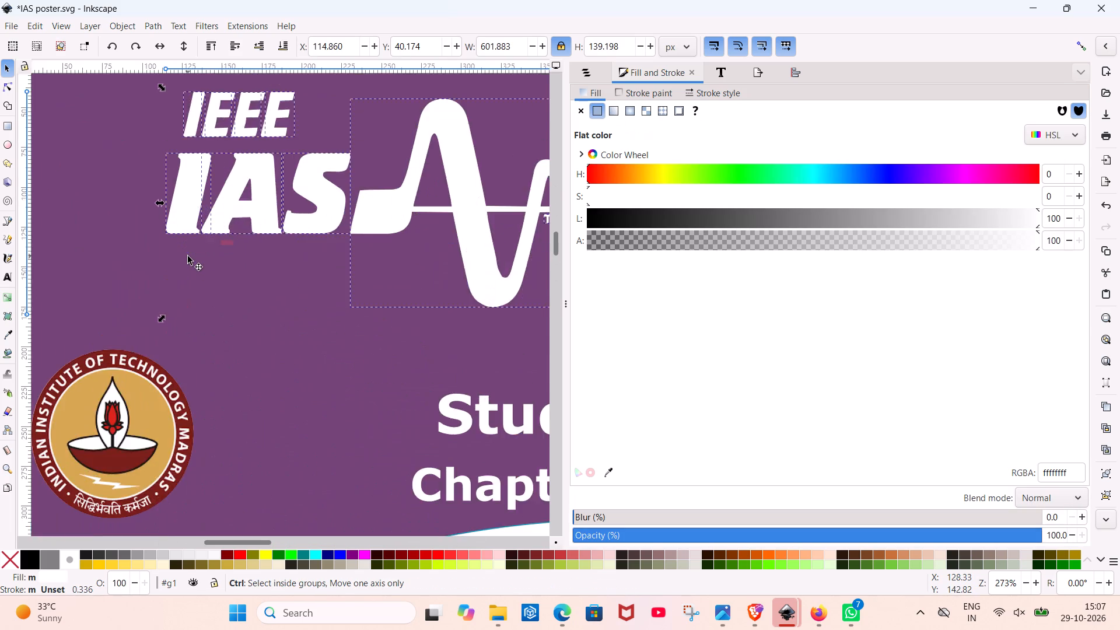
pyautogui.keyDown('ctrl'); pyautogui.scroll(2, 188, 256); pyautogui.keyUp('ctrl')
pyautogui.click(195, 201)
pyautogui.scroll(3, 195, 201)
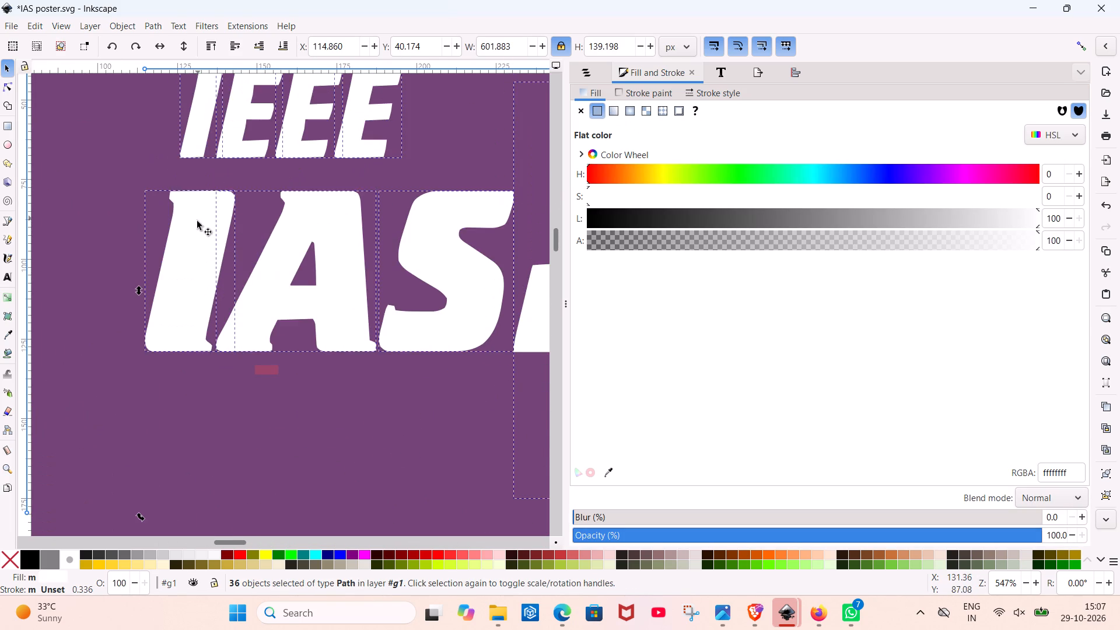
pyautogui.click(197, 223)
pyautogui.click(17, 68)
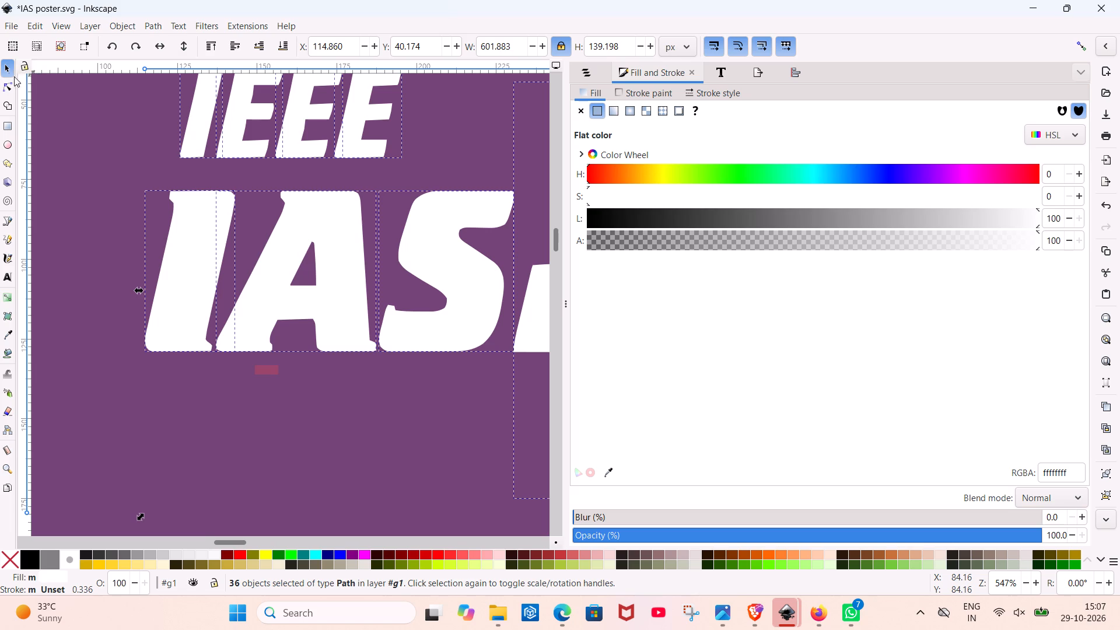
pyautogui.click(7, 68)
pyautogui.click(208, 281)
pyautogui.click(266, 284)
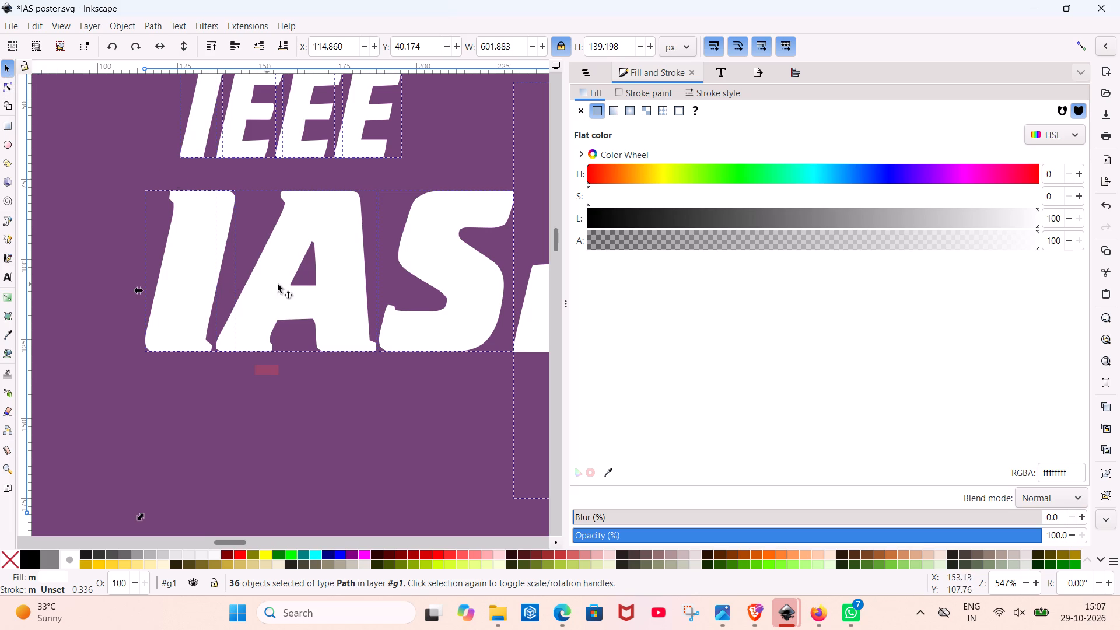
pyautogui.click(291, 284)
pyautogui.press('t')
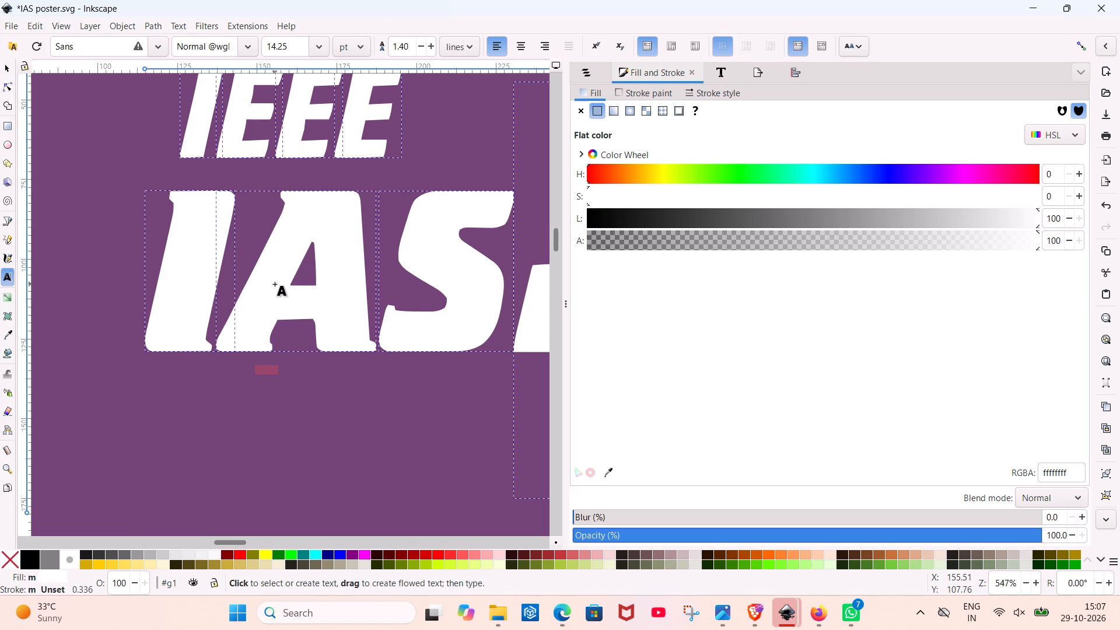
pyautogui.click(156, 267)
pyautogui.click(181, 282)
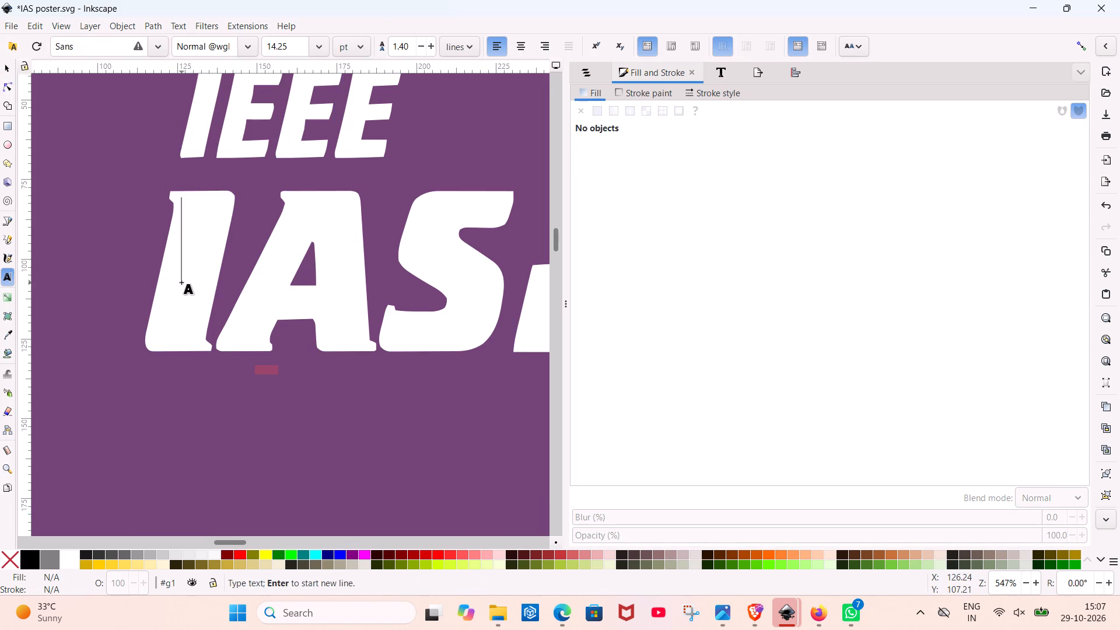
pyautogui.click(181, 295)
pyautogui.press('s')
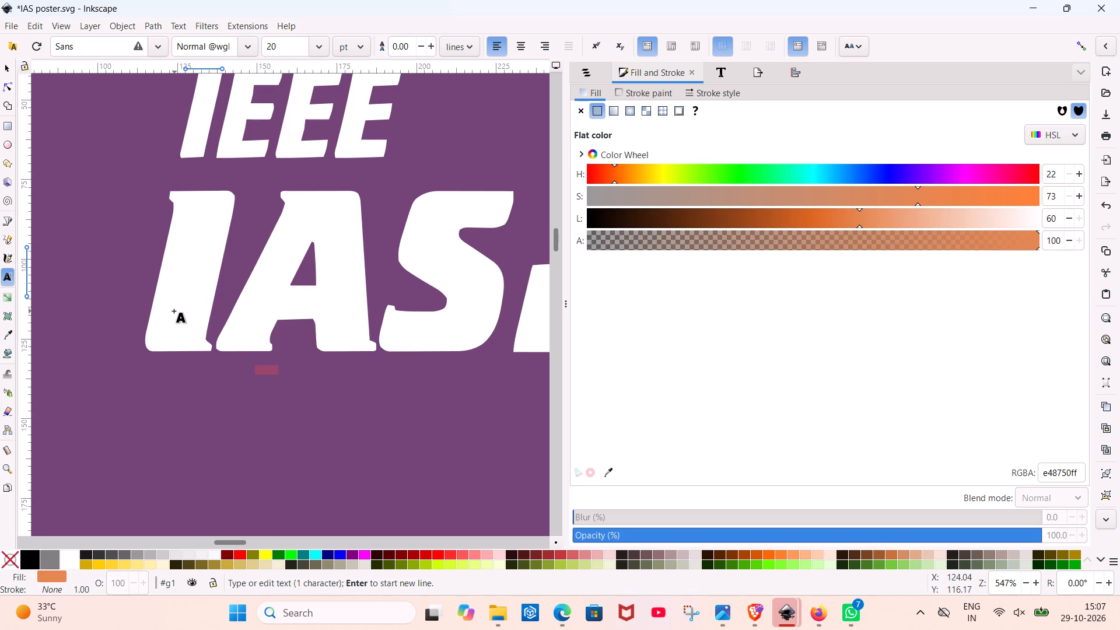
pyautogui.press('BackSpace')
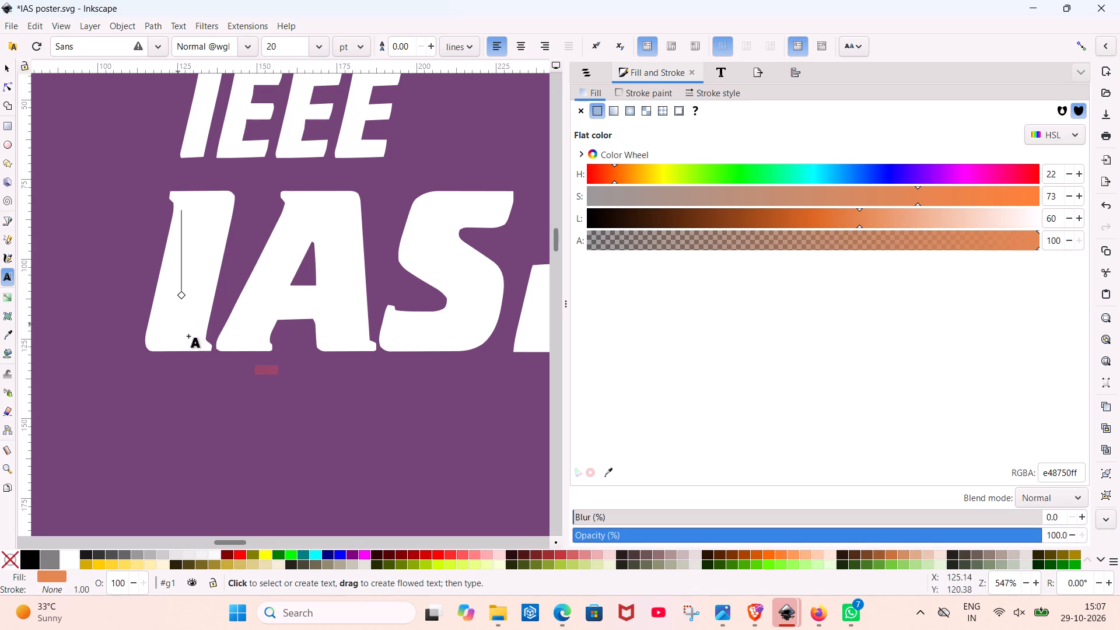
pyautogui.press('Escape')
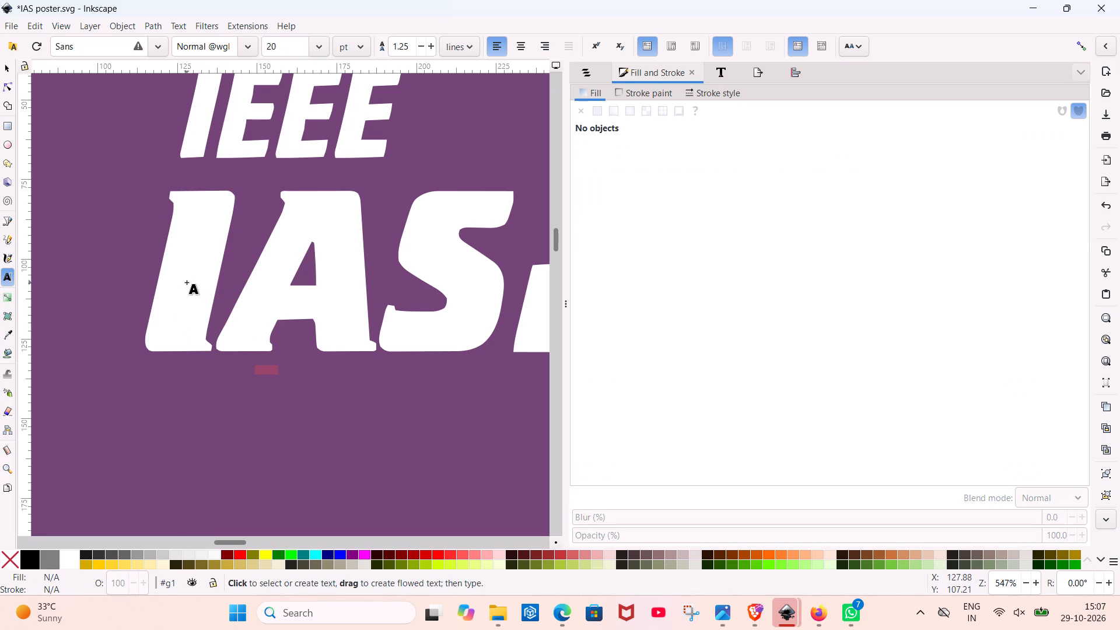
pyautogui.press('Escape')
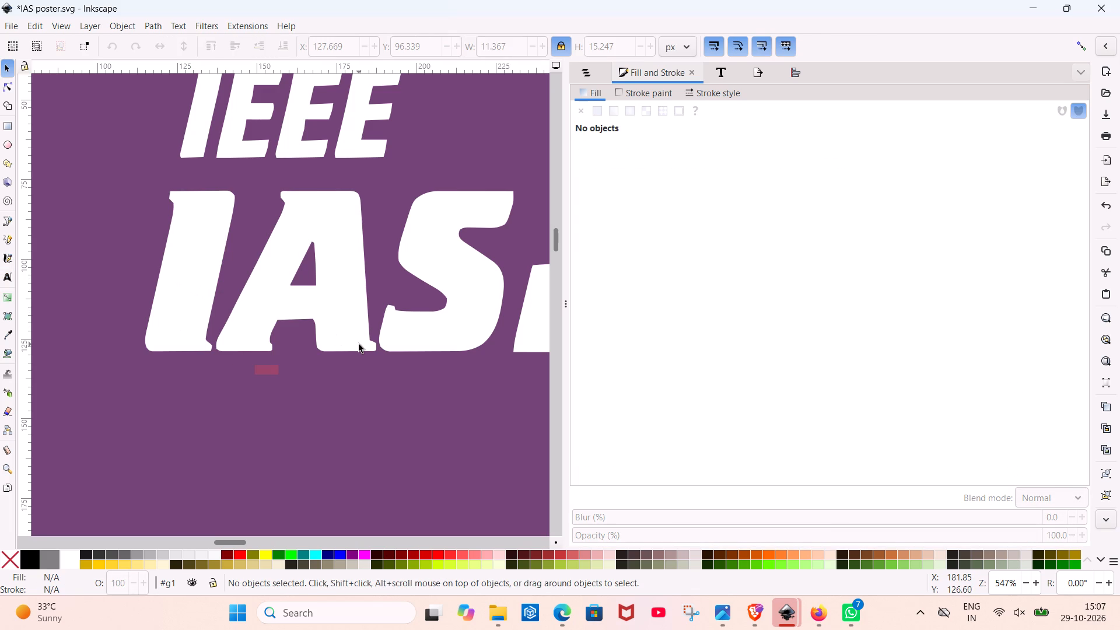
# Delete the small translucent red rectangle just below the letters IAS in the poster header.
pyautogui.keyDown('ctrl'); pyautogui.scroll(-5, 359, 344); pyautogui.keyUp('ctrl')
pyautogui.scroll(4, 359, 344)
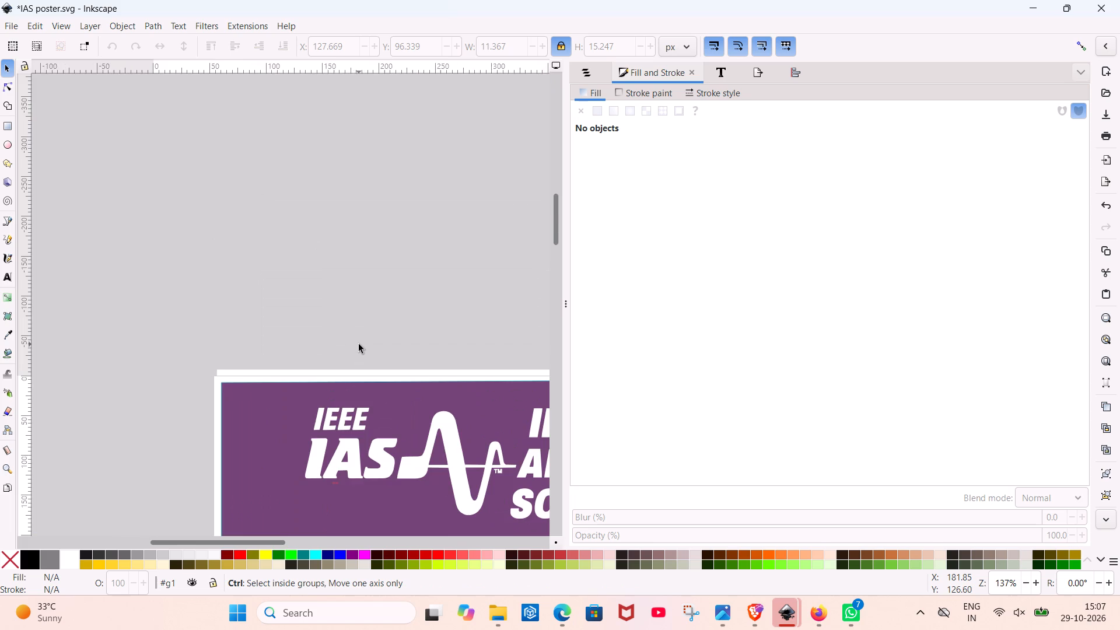
pyautogui.keyDown('ctrl'); pyautogui.scroll(1, 359, 344); pyautogui.keyUp('ctrl')
pyautogui.keyDown('ctrl'); pyautogui.scroll(-8, 359, 344); pyautogui.keyUp('ctrl')
pyautogui.keyDown('ctrl'); pyautogui.scroll(7, 359, 344); pyautogui.keyUp('ctrl')
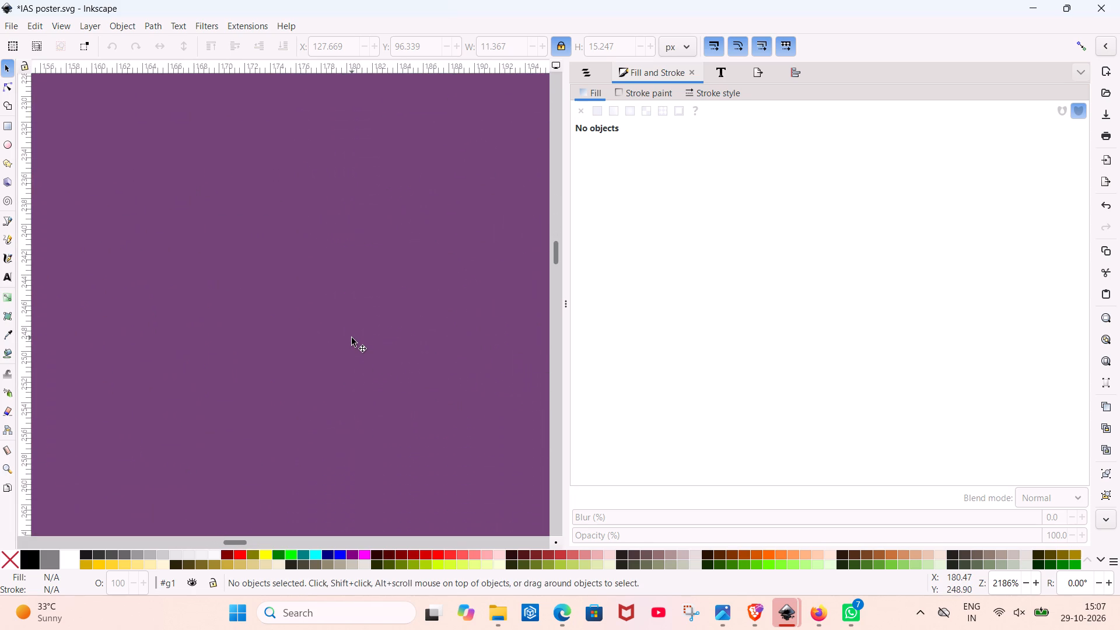
pyautogui.scroll(-10, 352, 338)
pyautogui.keyDown('ctrl'); pyautogui.scroll(-9, 352, 338); pyautogui.keyUp('ctrl')
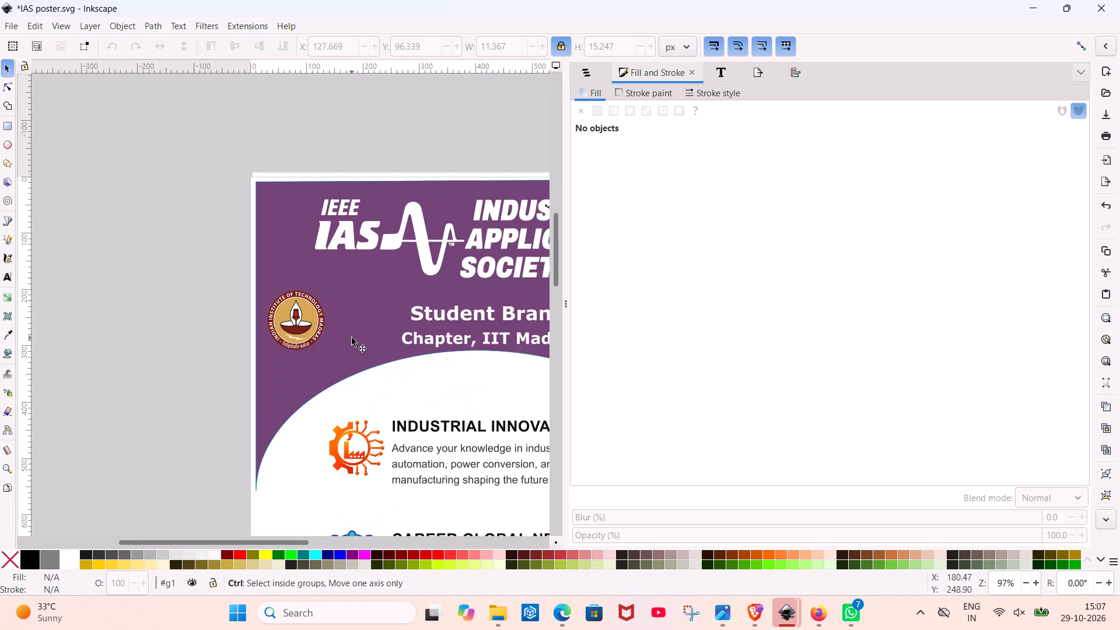
pyautogui.keyDown('ctrl'); pyautogui.scroll(3, 352, 338); pyautogui.keyUp('ctrl')
pyautogui.scroll(5, 346, 306)
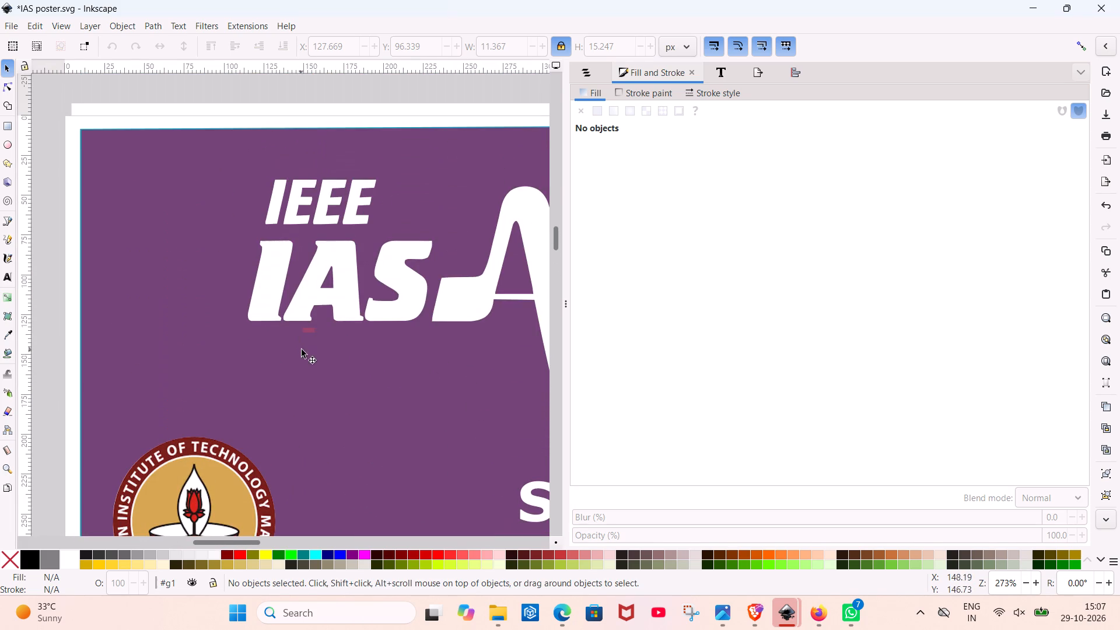
pyautogui.click(306, 330)
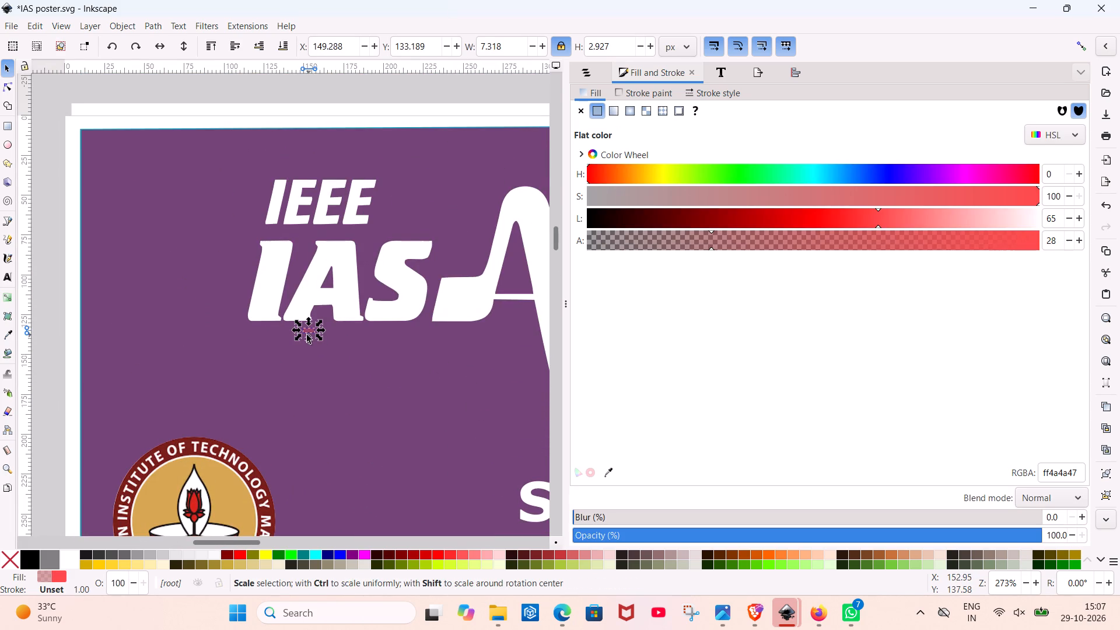
pyautogui.press('Delete')
# Show the poster's layers and objects list and inspect the white logo in the purple header.
pyautogui.keyDown('ctrl'); pyautogui.scroll(-3, 313, 332); pyautogui.keyUp('ctrl')
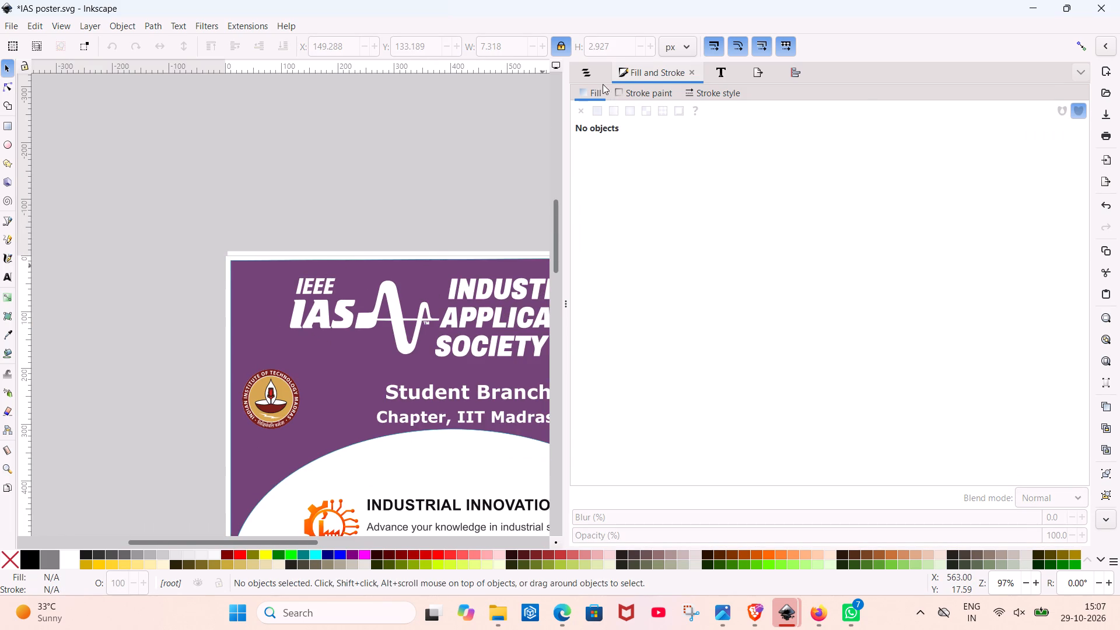
pyautogui.click(589, 78)
pyautogui.moveTo(401, 244); pyautogui.dragTo(245, 221)
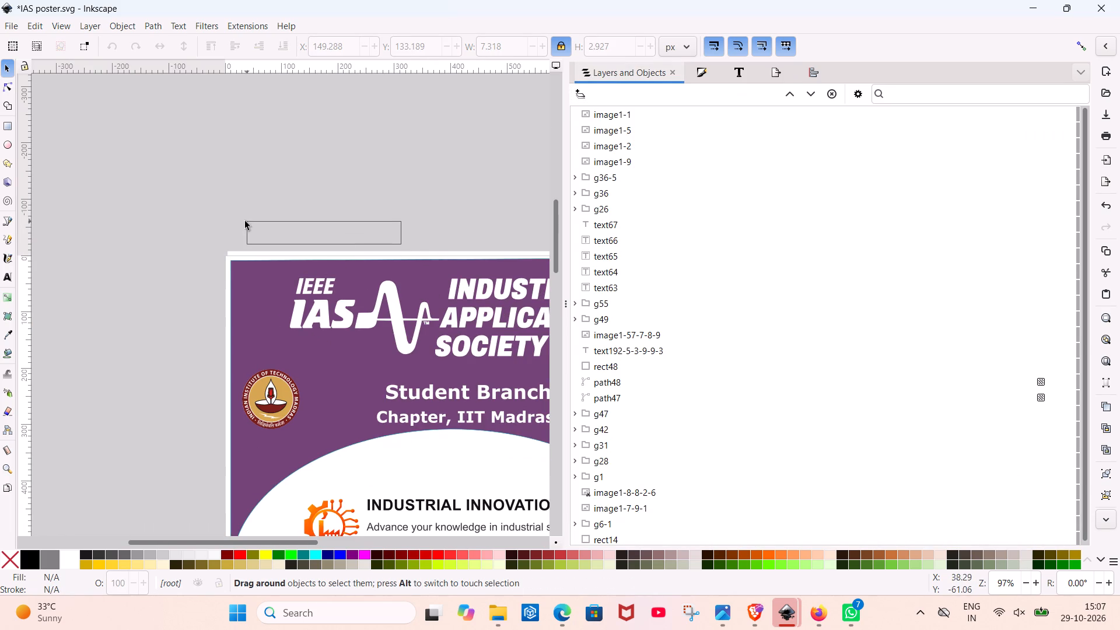
pyautogui.moveTo(245, 221); pyautogui.dragTo(326, 213)
pyautogui.keyDown('ctrl'); pyautogui.scroll(-2, 326, 213); pyautogui.keyUp('ctrl')
pyautogui.moveTo(511, 330); pyautogui.dragTo(457, 338, button='middle')
pyautogui.keyDown('ctrl'); pyautogui.scroll(4, 231, 239); pyautogui.keyUp('ctrl')
pyautogui.keyDown('ctrl'); pyautogui.scroll(-1, 251, 237); pyautogui.keyUp('ctrl')
pyautogui.keyDown('ctrl'); pyautogui.scroll(2, 415, 306); pyautogui.keyUp('ctrl')
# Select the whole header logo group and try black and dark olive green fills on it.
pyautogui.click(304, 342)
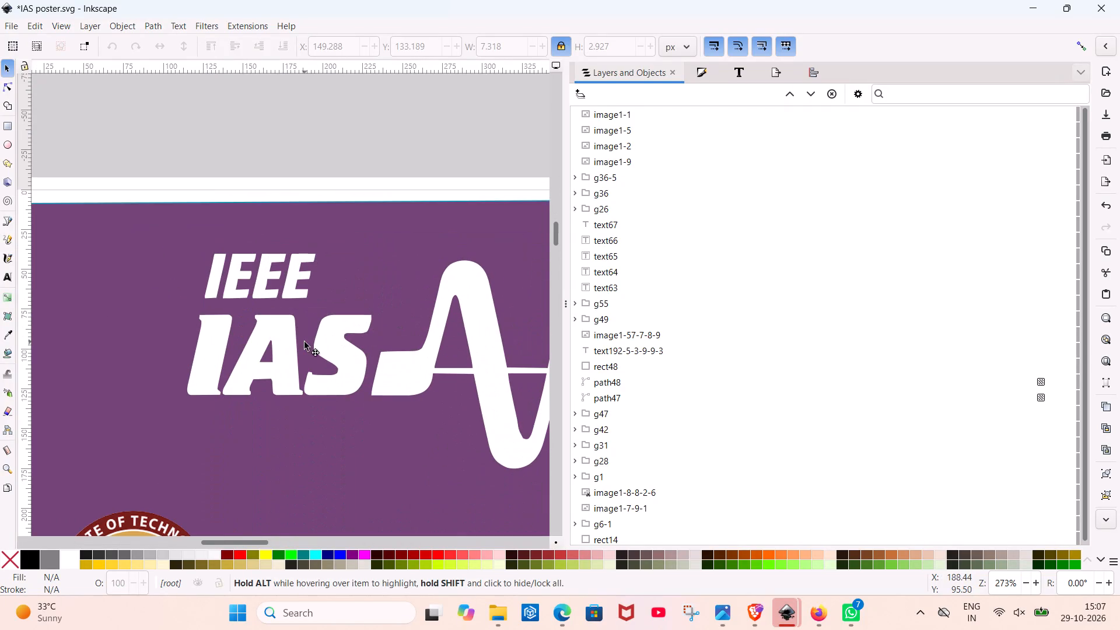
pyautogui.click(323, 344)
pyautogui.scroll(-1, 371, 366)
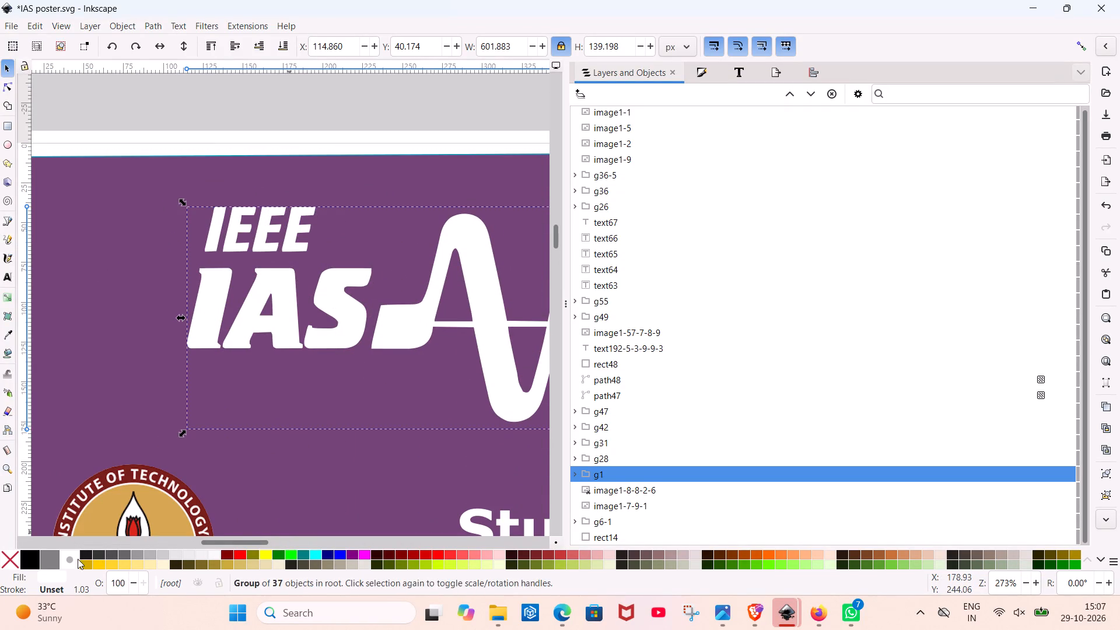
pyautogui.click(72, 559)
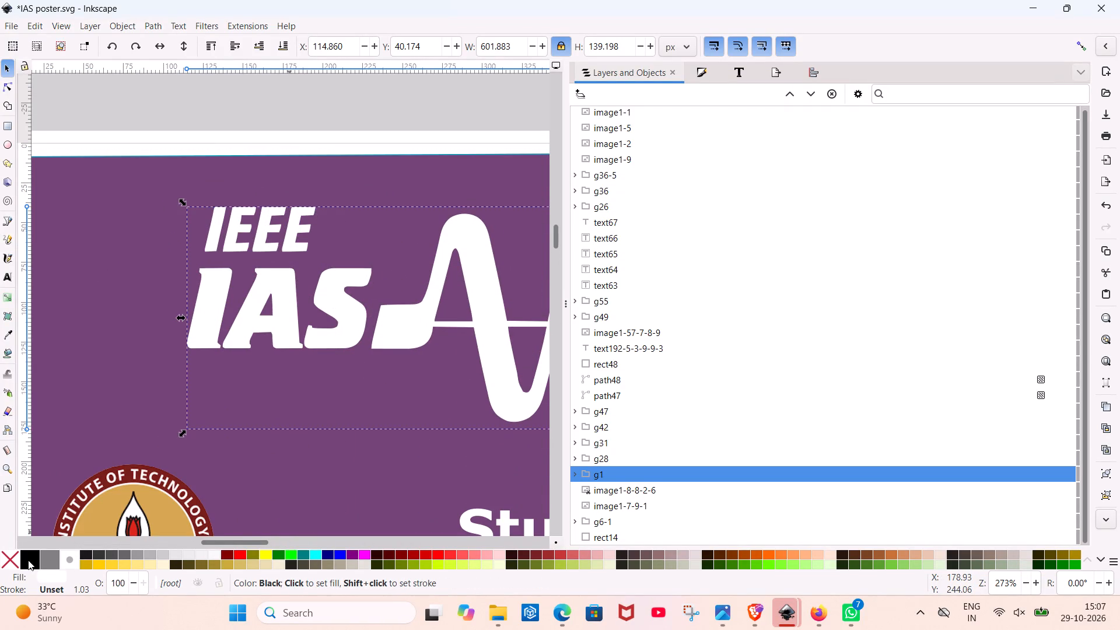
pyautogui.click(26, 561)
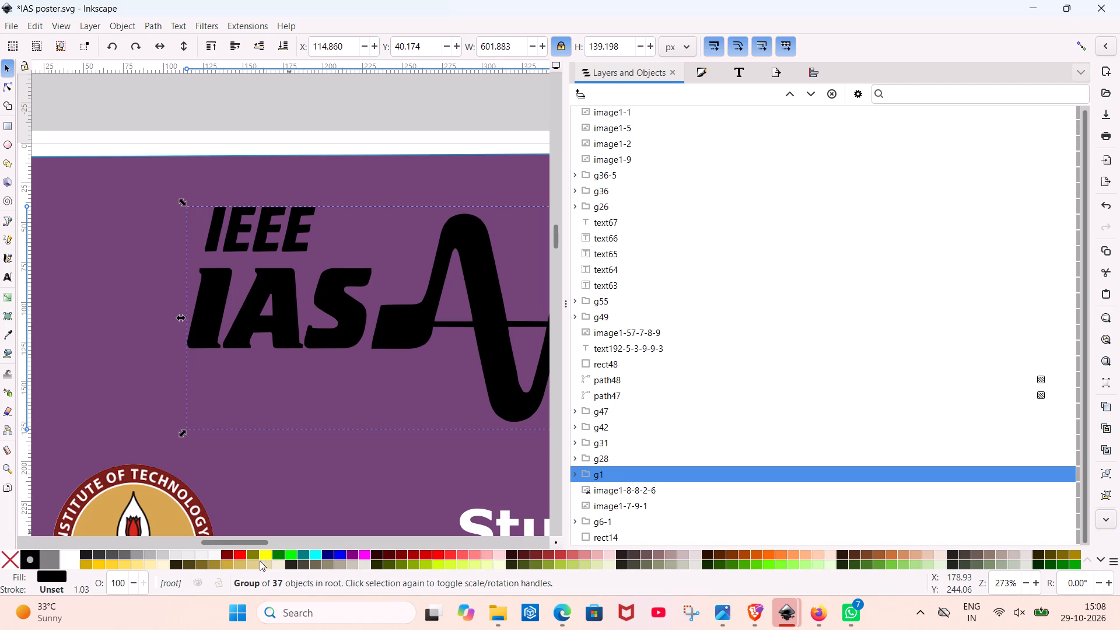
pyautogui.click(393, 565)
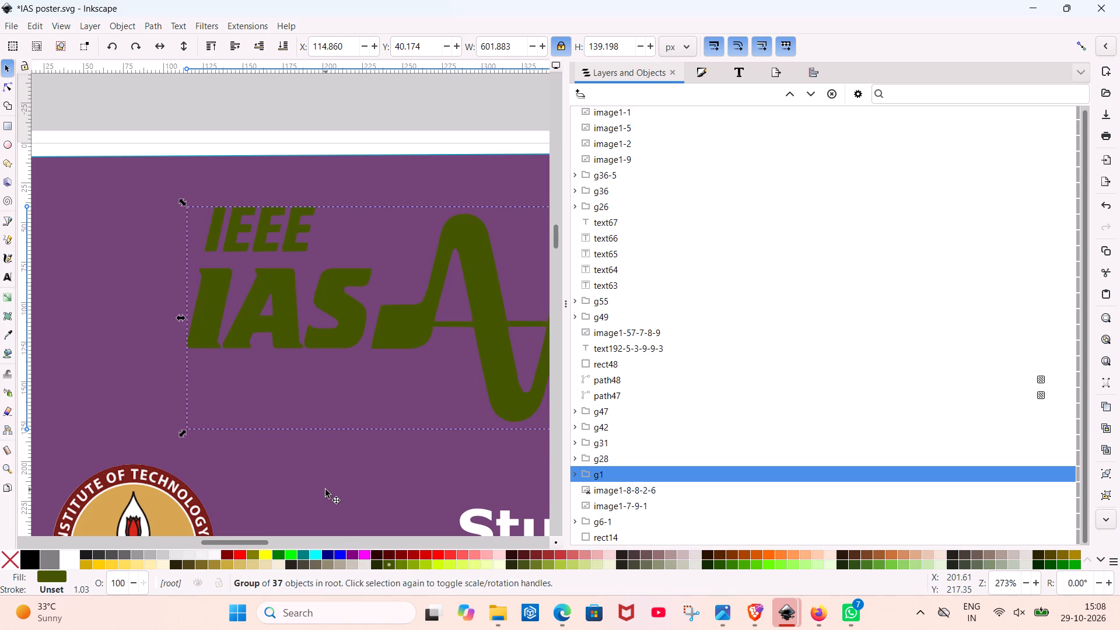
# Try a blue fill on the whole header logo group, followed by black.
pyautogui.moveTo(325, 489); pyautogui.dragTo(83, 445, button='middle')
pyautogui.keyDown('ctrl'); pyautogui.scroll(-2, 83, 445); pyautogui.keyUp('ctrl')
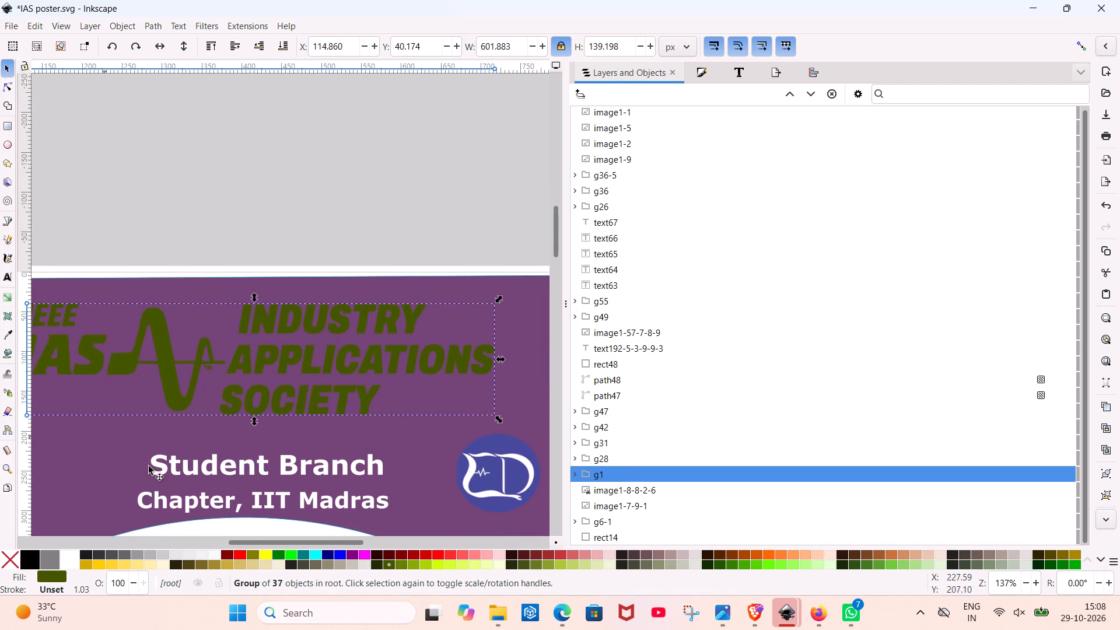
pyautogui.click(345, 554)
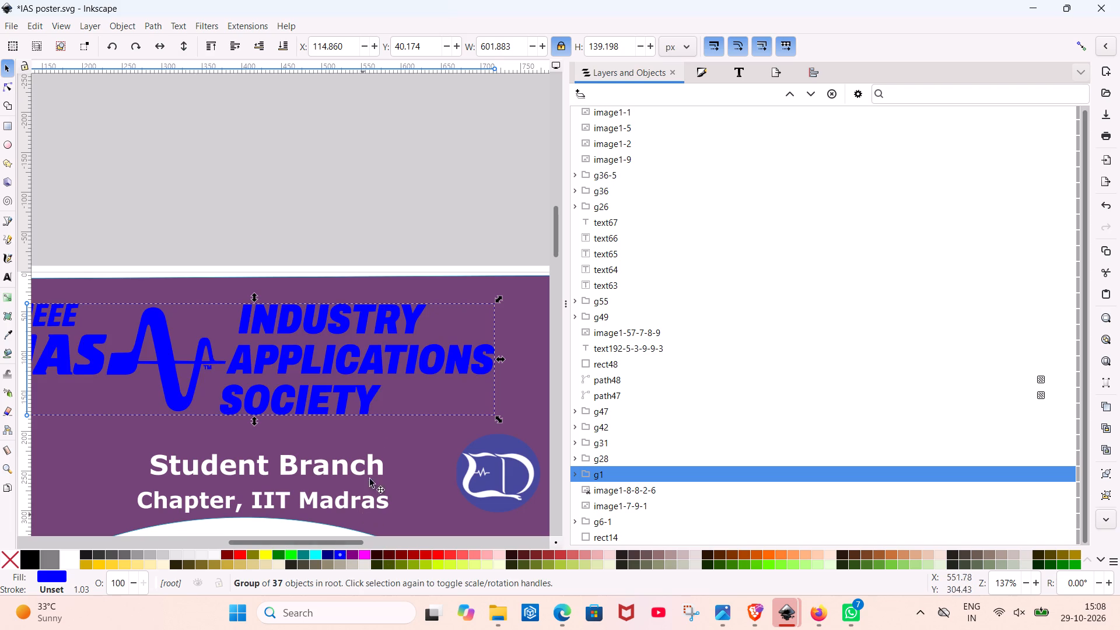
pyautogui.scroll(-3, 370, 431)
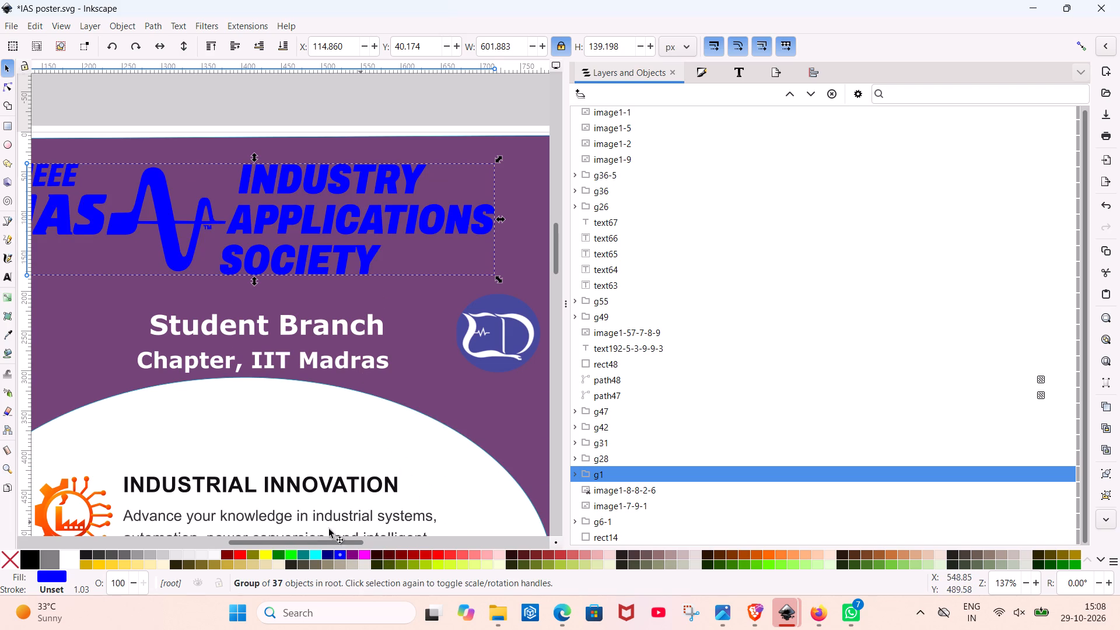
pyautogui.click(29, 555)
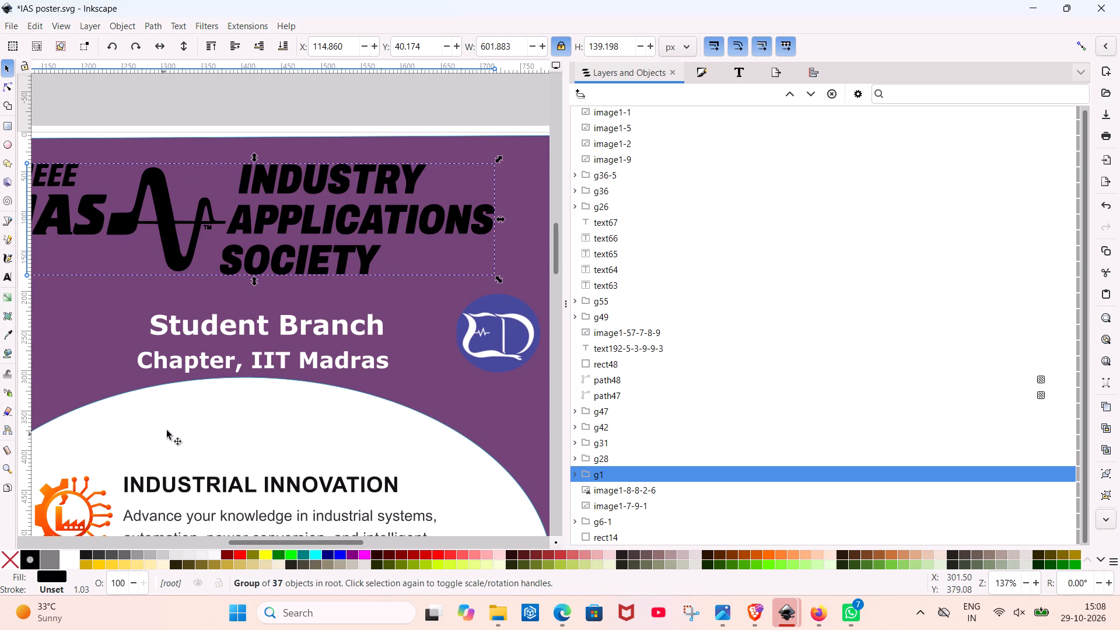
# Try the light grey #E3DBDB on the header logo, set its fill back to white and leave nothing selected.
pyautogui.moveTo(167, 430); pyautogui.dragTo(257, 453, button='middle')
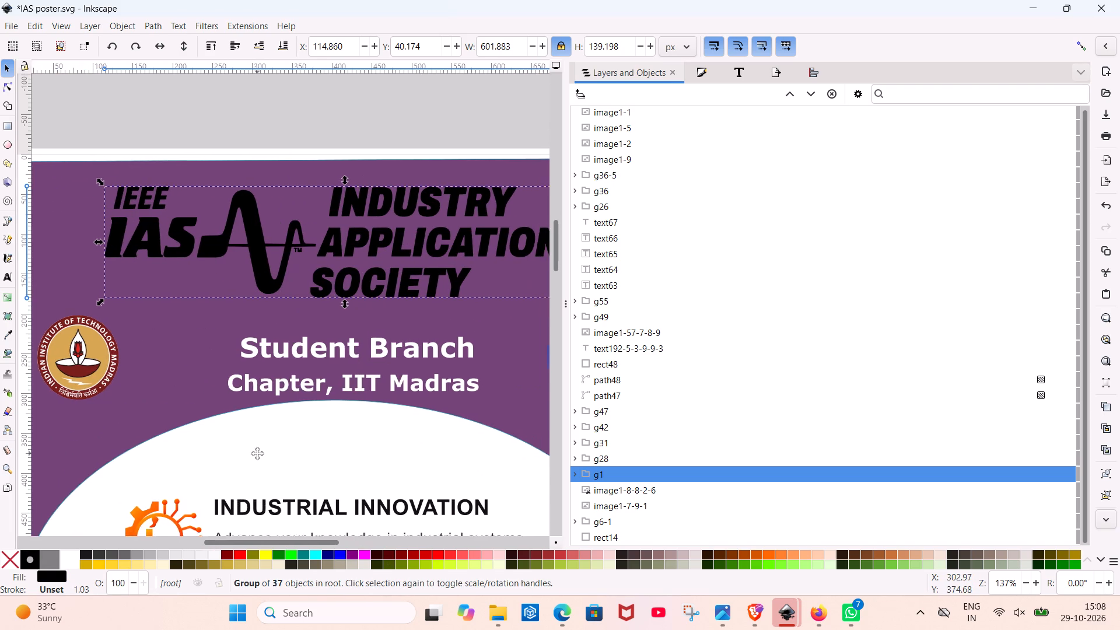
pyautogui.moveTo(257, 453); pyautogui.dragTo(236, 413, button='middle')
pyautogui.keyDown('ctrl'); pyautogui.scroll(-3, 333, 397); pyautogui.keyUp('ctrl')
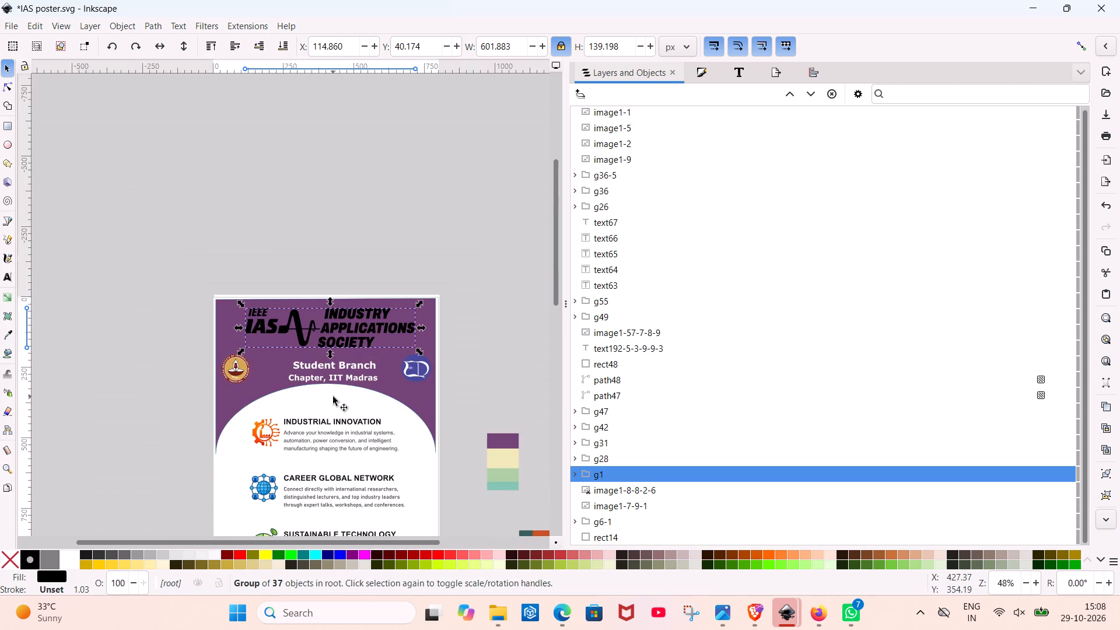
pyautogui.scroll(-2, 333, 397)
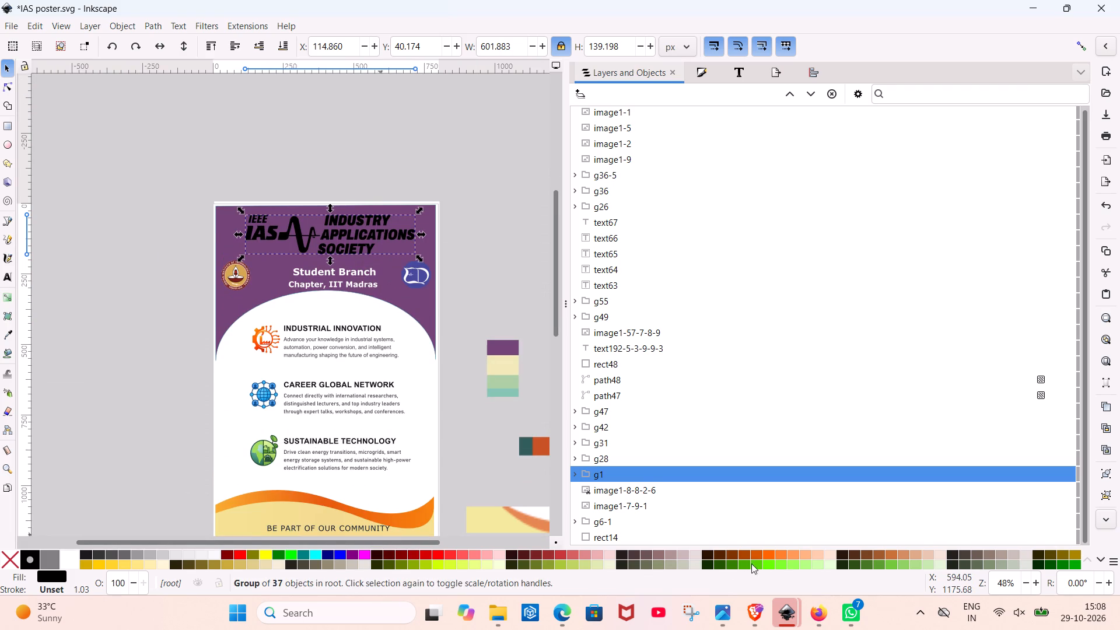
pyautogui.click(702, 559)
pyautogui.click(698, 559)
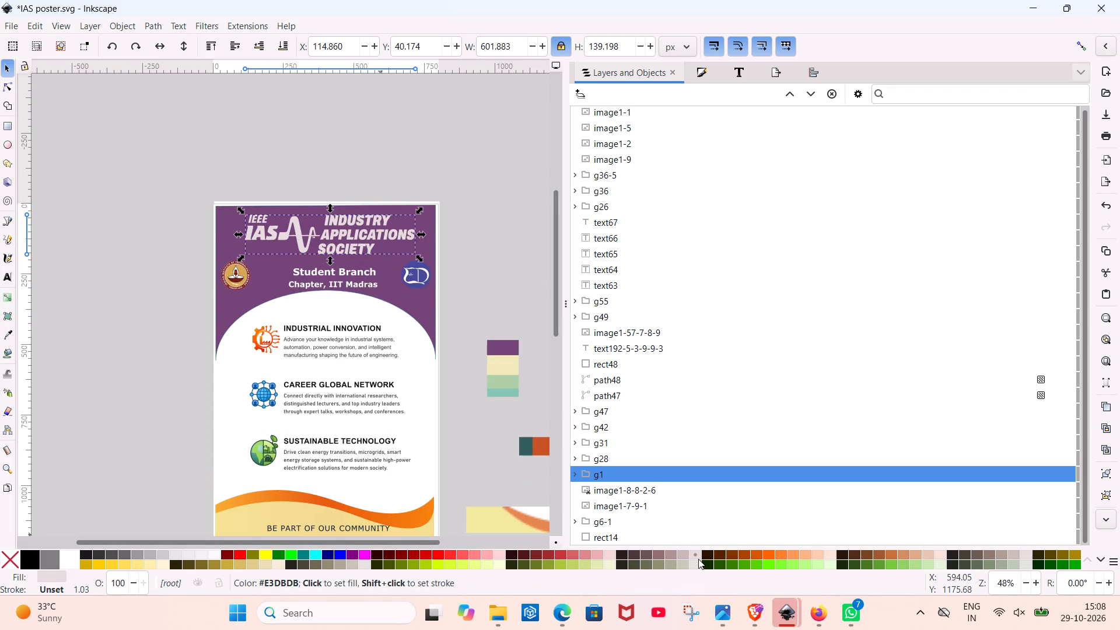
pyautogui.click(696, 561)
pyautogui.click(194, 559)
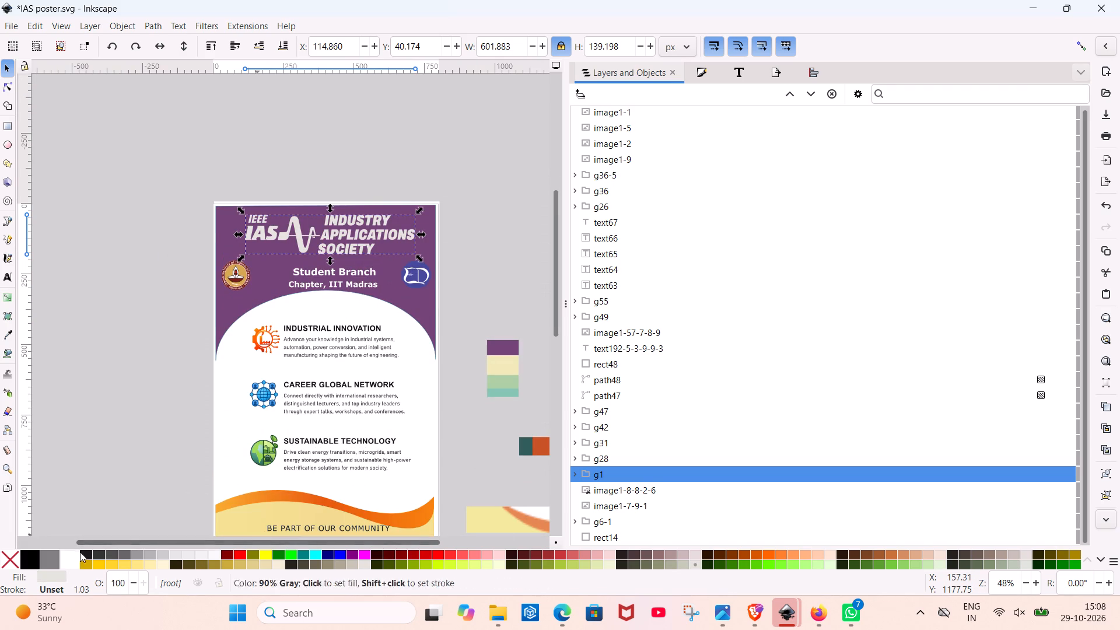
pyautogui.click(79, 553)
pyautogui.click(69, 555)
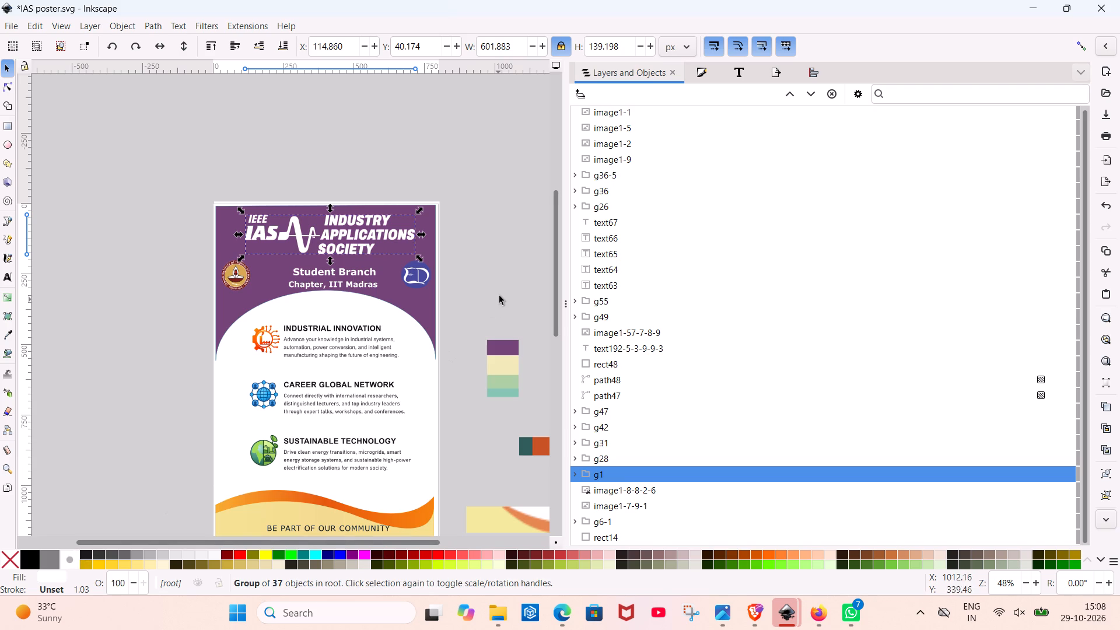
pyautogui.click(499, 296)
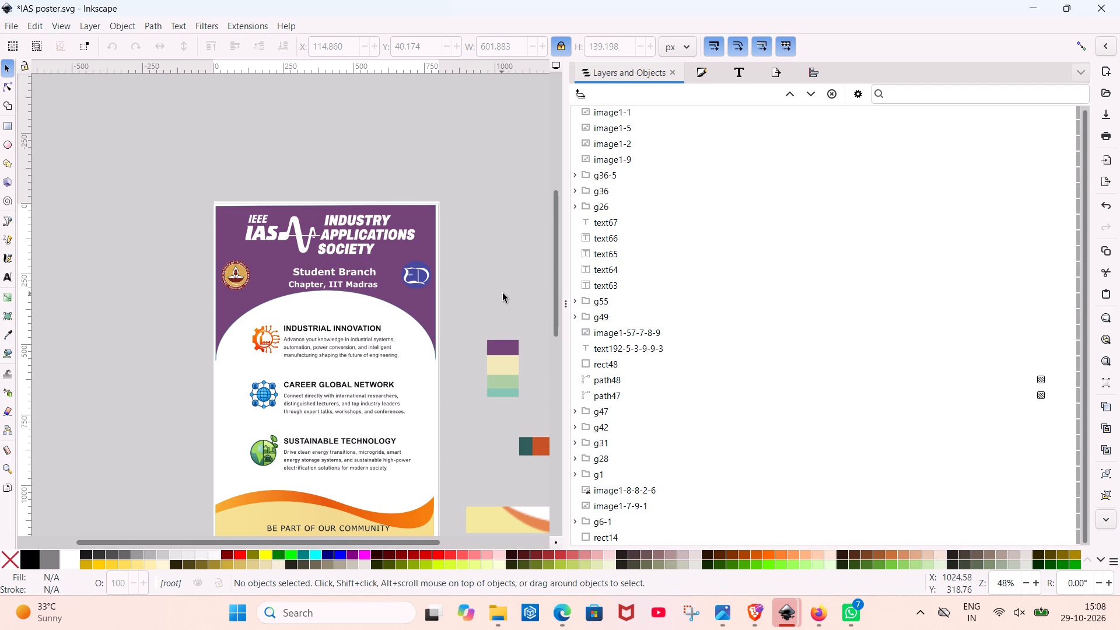
# Capture a screenshot of a small plain purple patch in the poster's footer beside the Organized by text.
pyautogui.scroll(-3, 496, 311)
pyautogui.scroll(1, 496, 311)
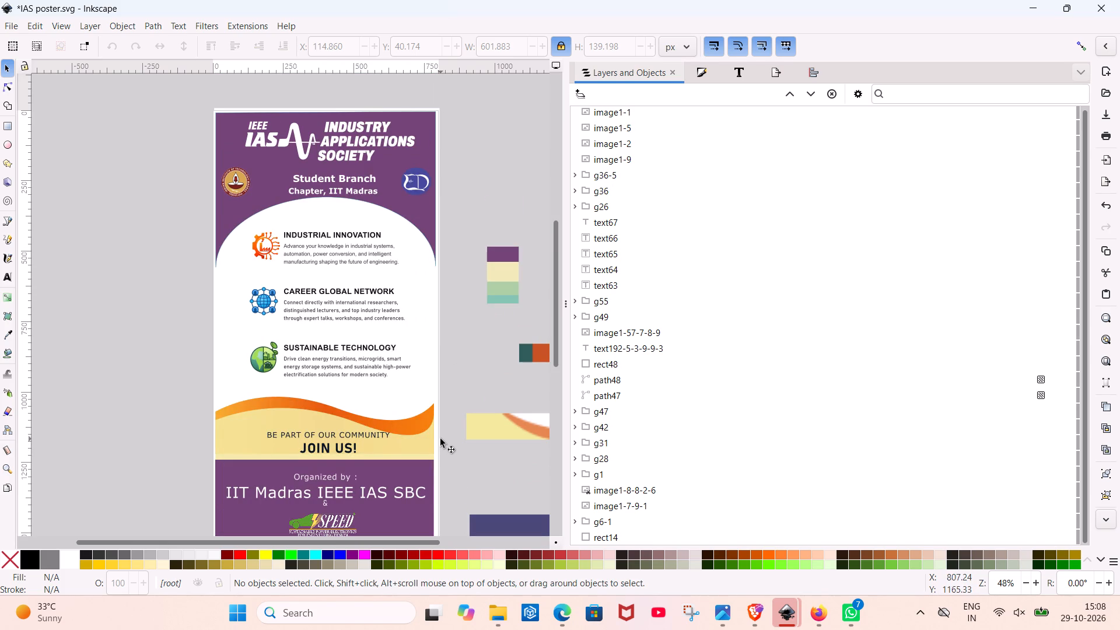
pyautogui.press('Print')
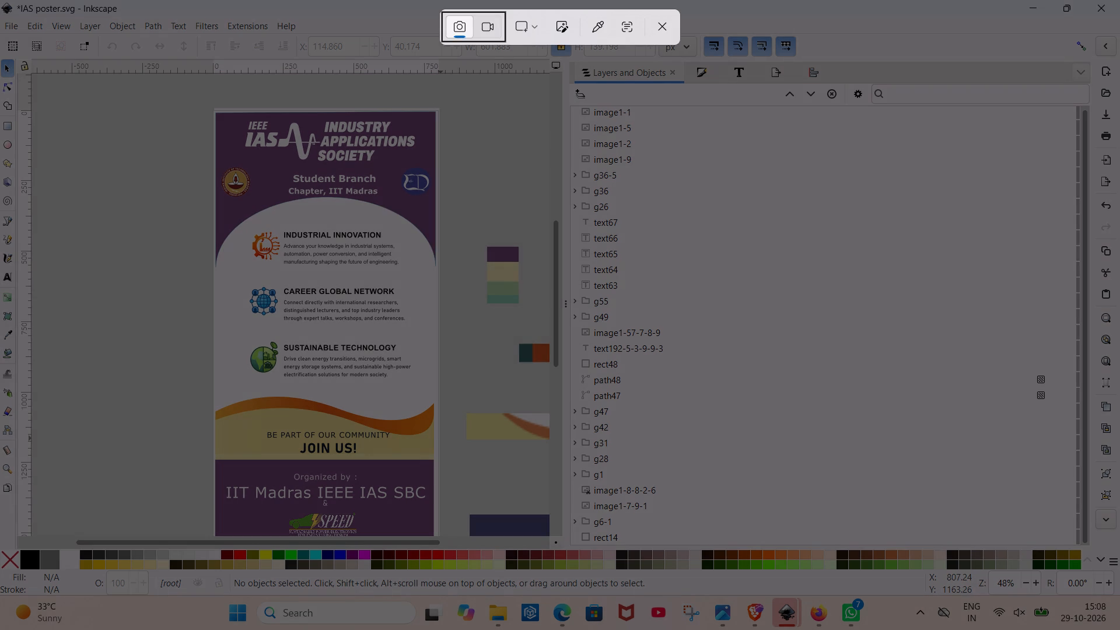
pyautogui.moveTo(384, 469); pyautogui.dragTo(432, 484)
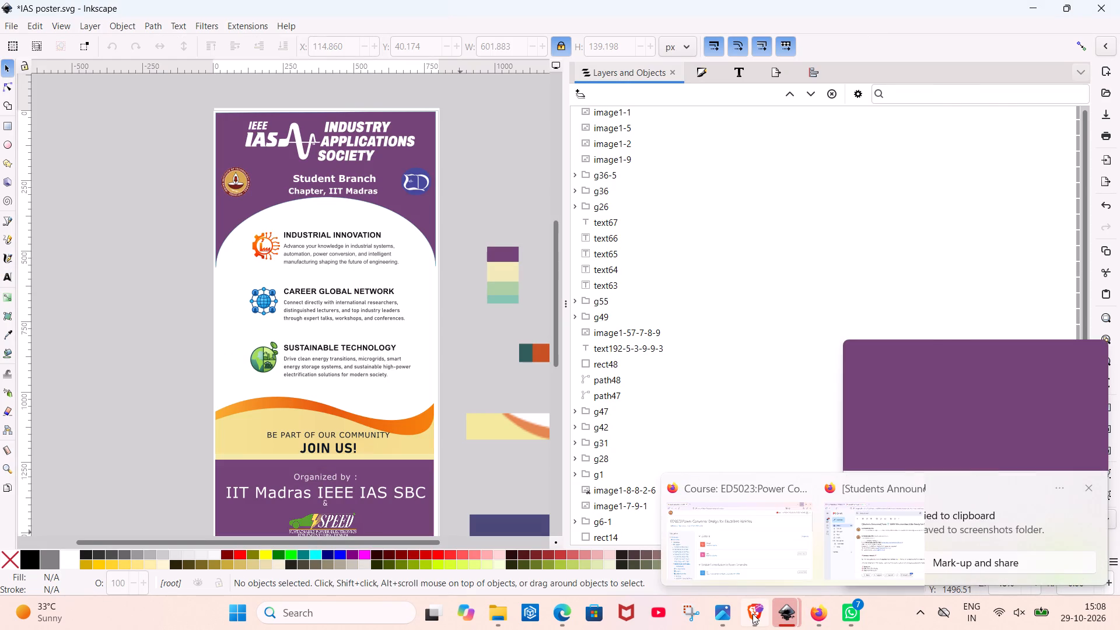
pyautogui.click(741, 556)
pyautogui.click(955, 9)
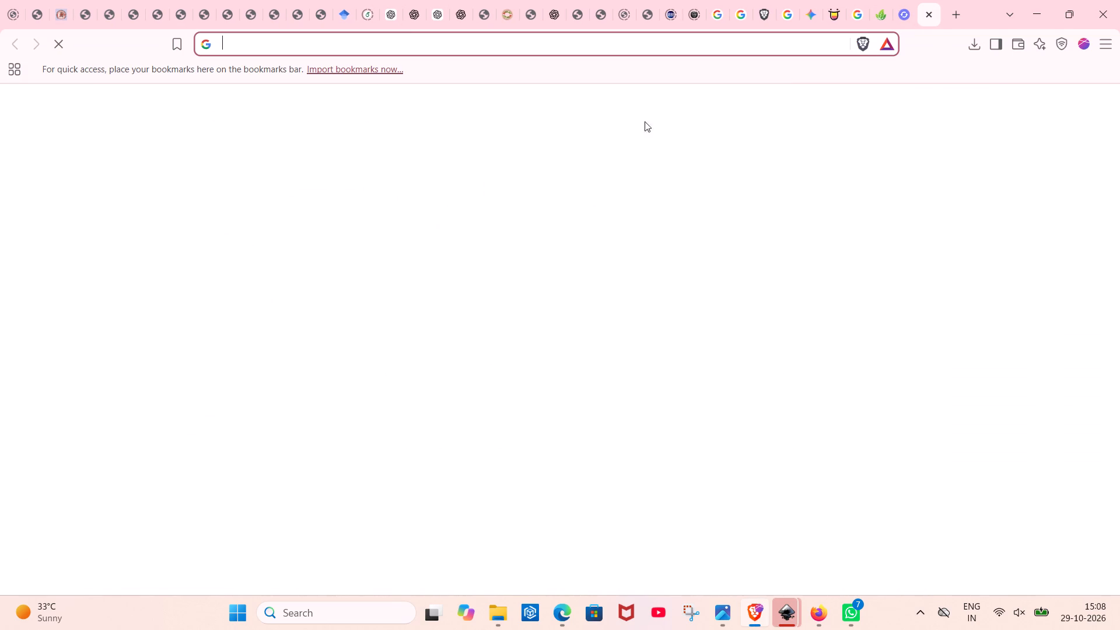
pyautogui.hotkey('ctrl', 'v')
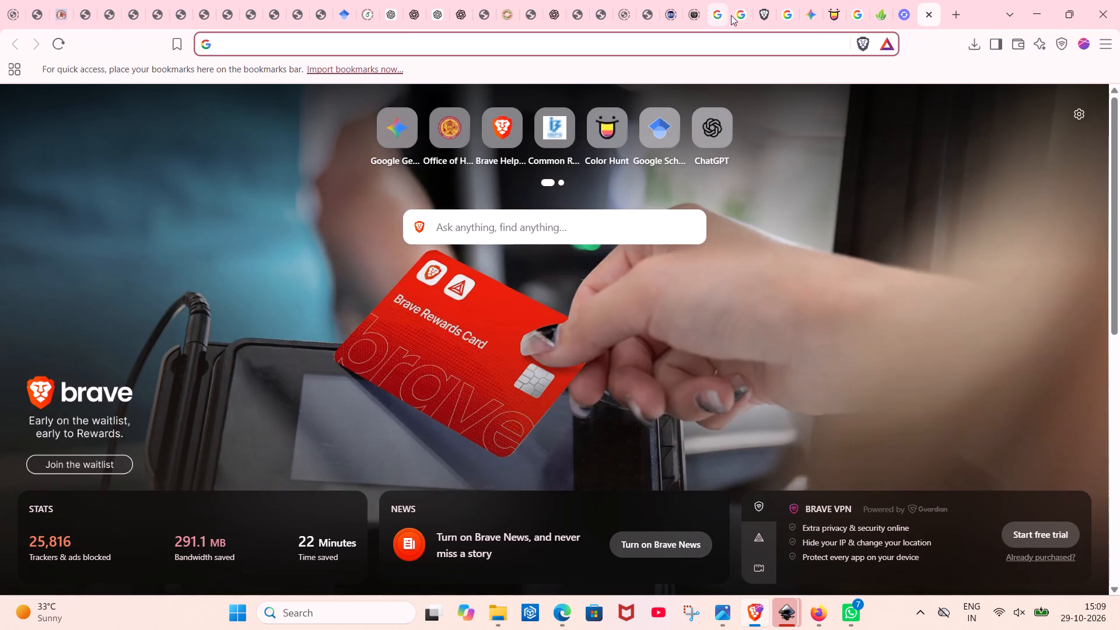
pyautogui.write('gemo')
pyautogui.press('BackSpace')
pyautogui.write('ini')
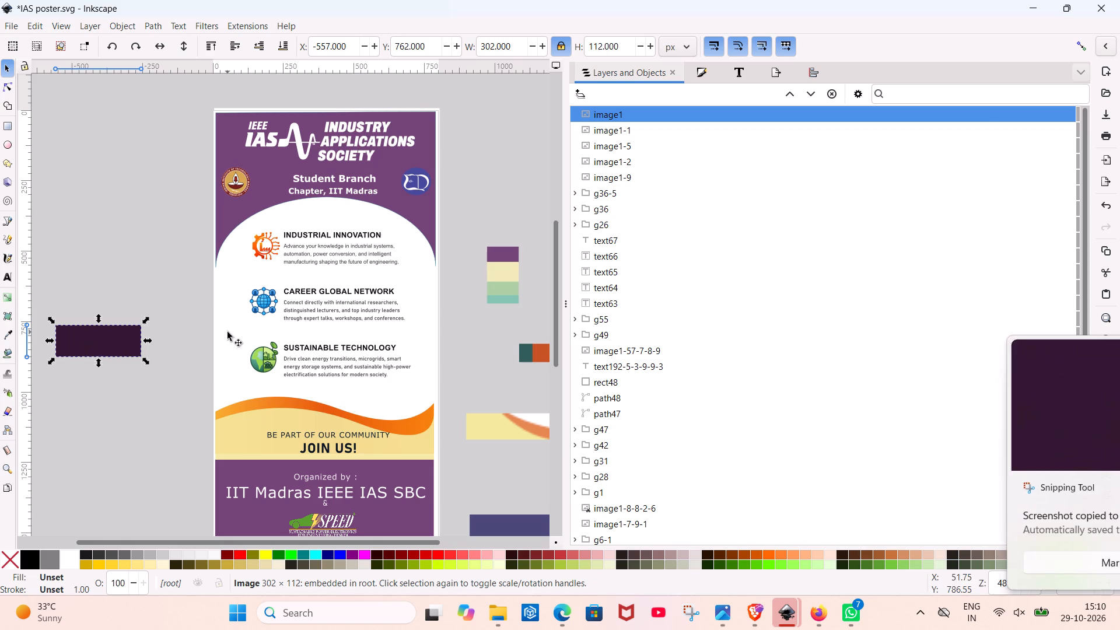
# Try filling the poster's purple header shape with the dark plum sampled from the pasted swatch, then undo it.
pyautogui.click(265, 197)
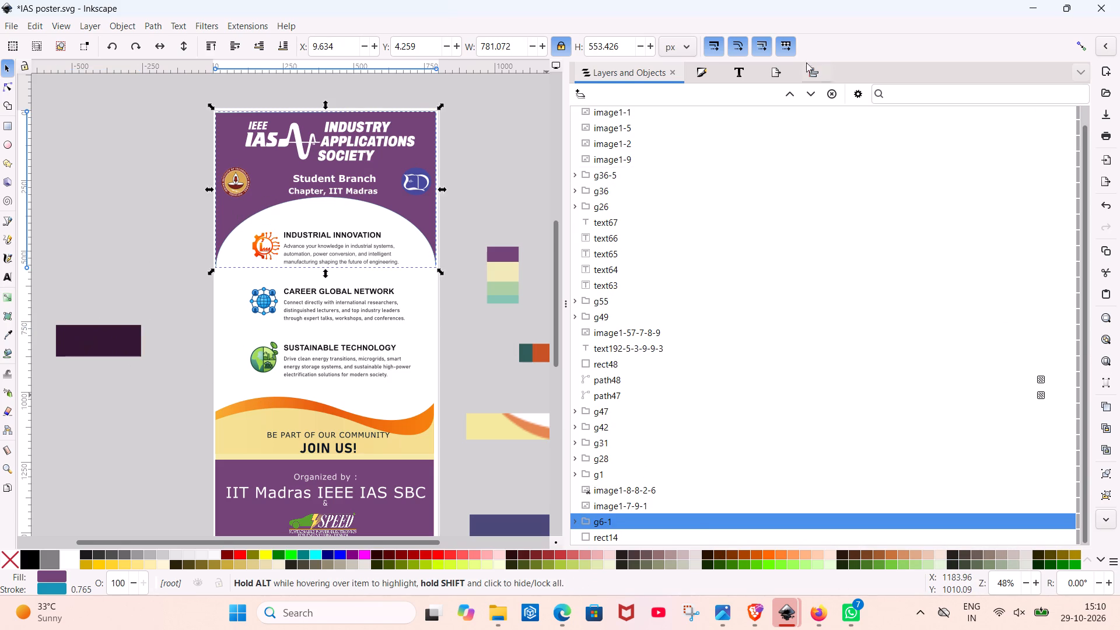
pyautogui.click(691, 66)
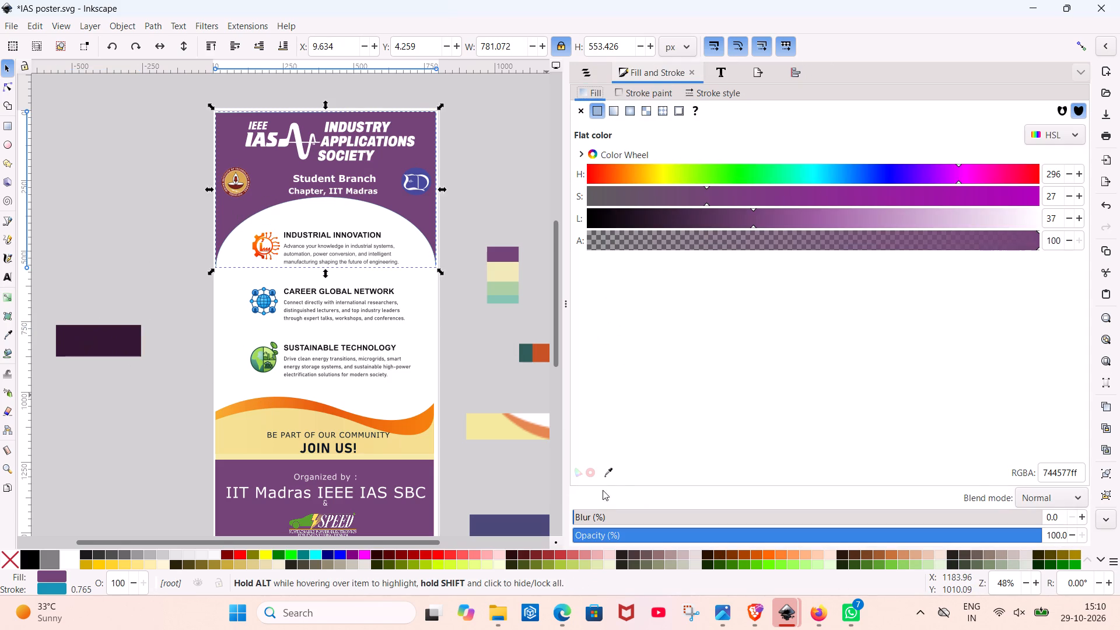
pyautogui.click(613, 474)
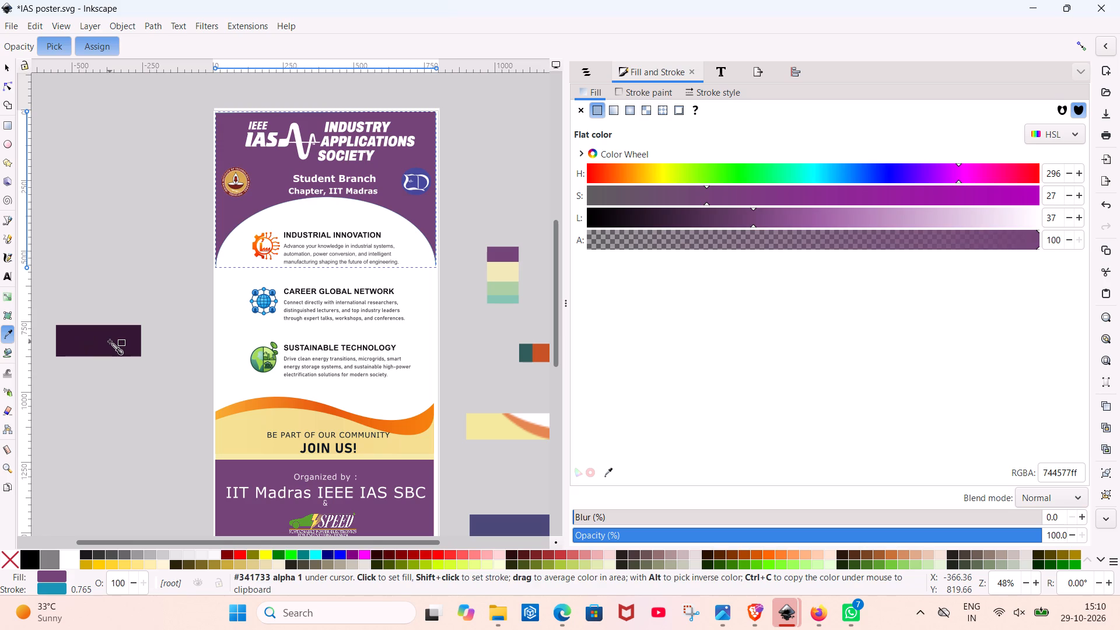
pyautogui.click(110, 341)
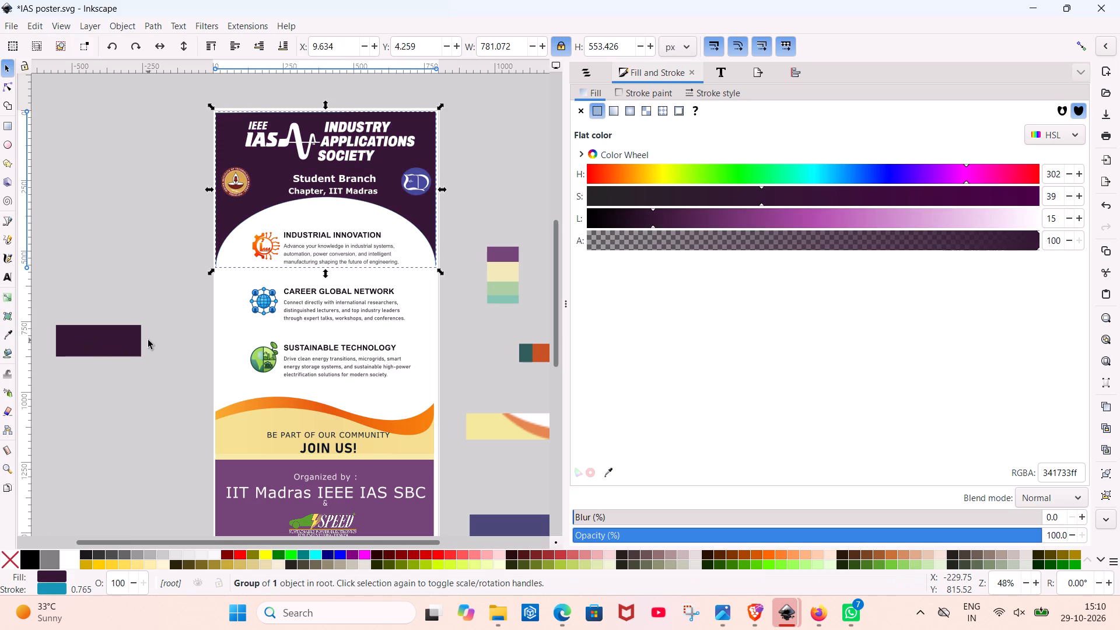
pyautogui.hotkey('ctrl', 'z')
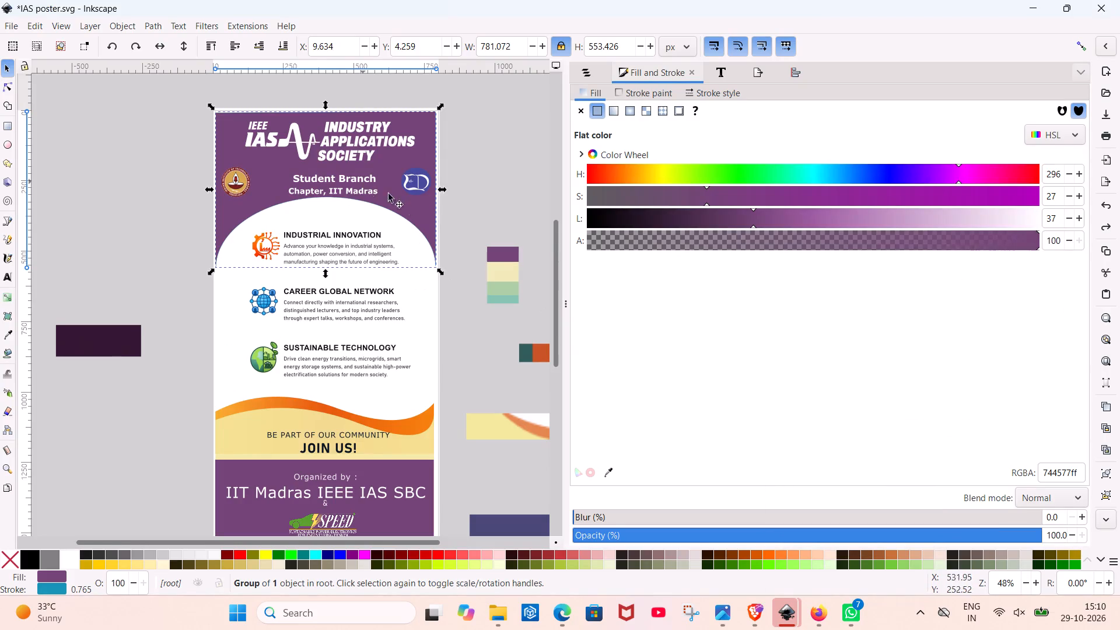
# Adjust the header shape's fill to a deeper purple with saturation 42 and lightness 35 (7b347f).
pyautogui.moveTo(709, 202); pyautogui.dragTo(775, 204)
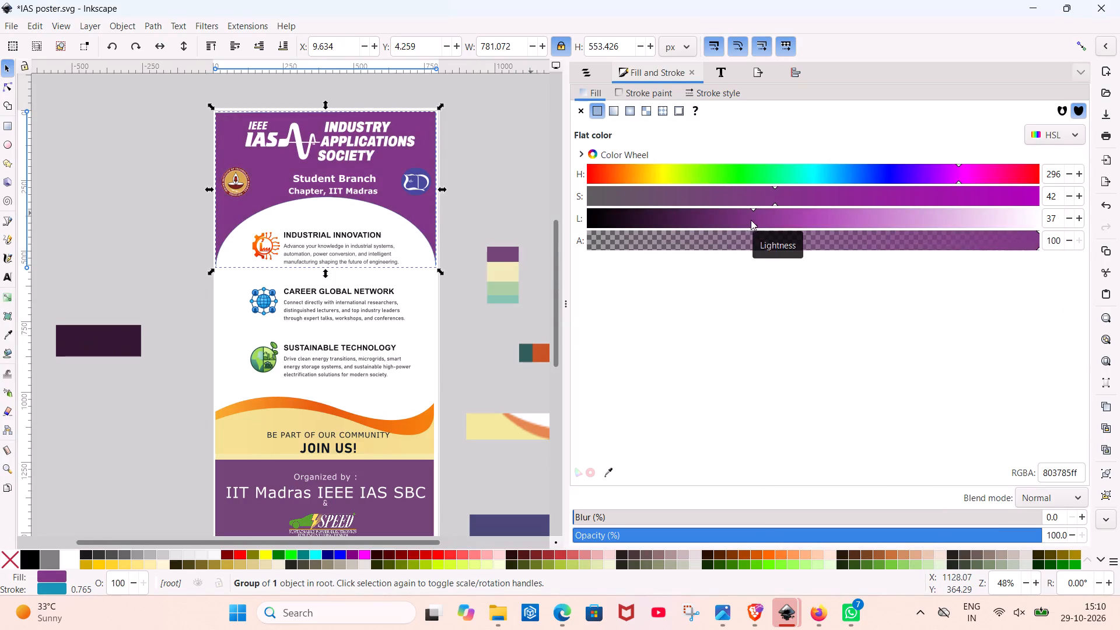
pyautogui.moveTo(748, 220); pyautogui.dragTo(765, 228)
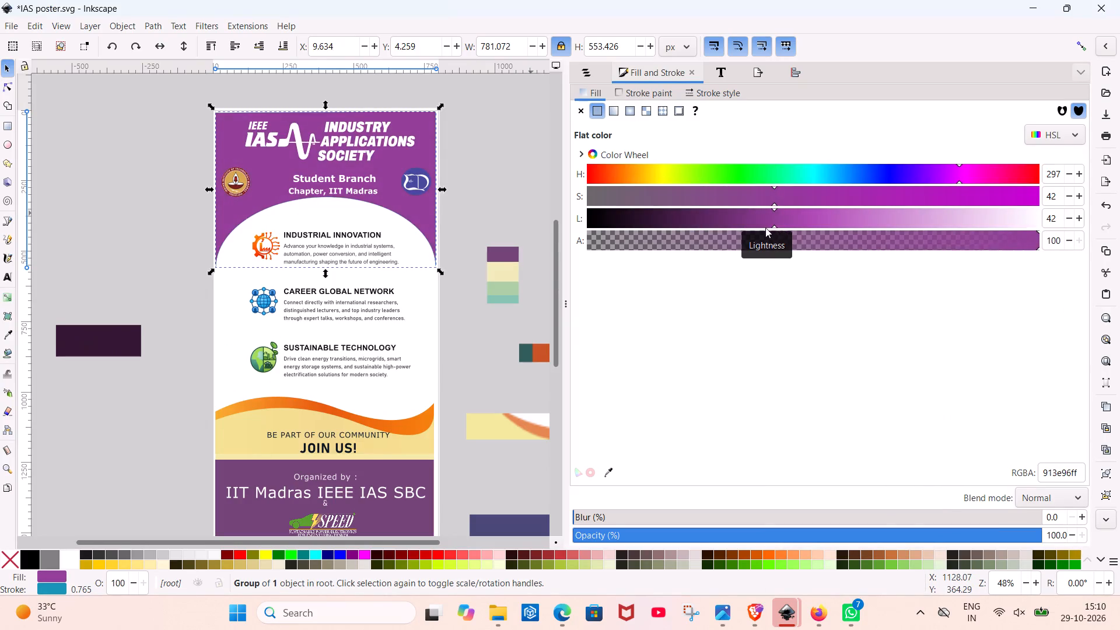
pyautogui.moveTo(765, 228); pyautogui.dragTo(747, 230)
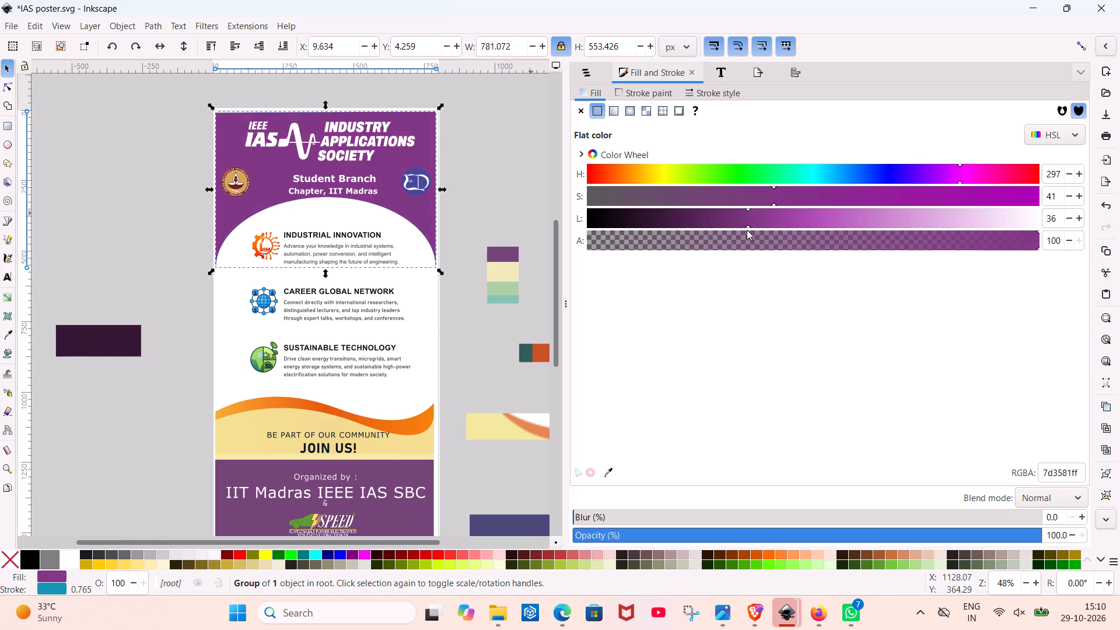
pyautogui.moveTo(747, 230); pyautogui.dragTo(746, 231)
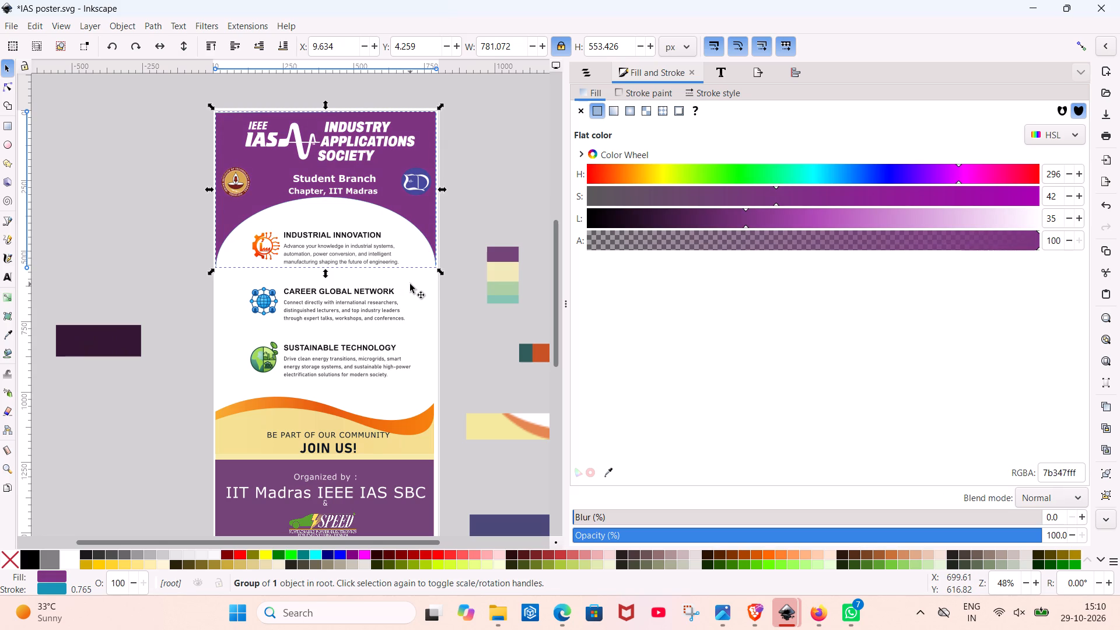
# Fill the footer rectangle behind the Organized by text with the purple 7b347f sampled from the header.
pyautogui.scroll(-2, 410, 284)
pyautogui.click(404, 446)
pyautogui.scroll(2, 380, 363)
pyautogui.scroll(-2, 380, 363)
pyautogui.scroll(2, 380, 363)
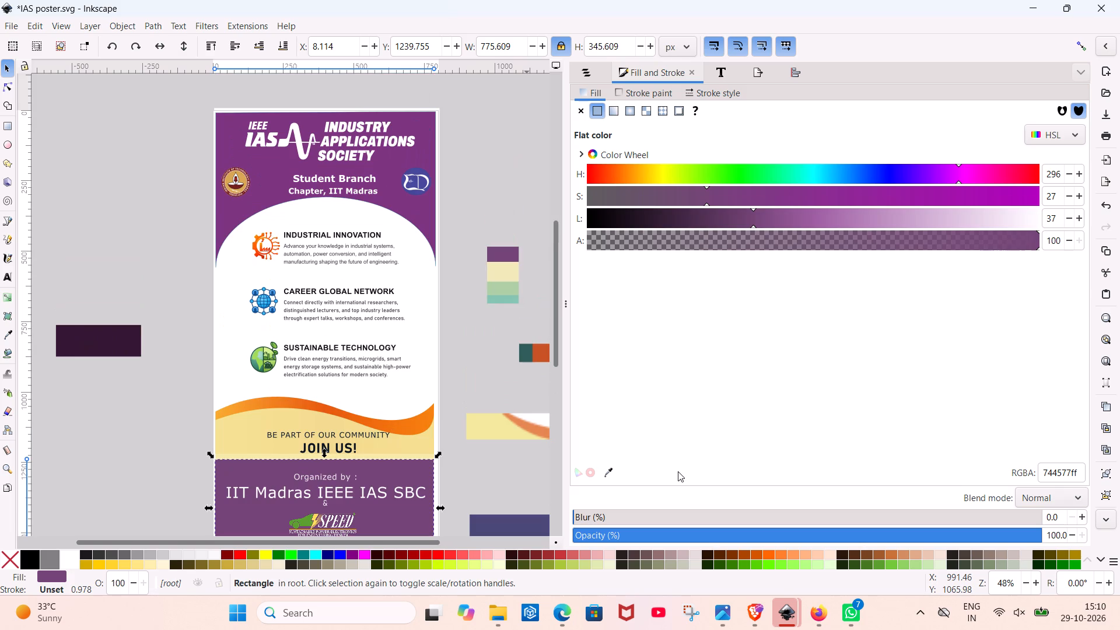
pyautogui.click(608, 467)
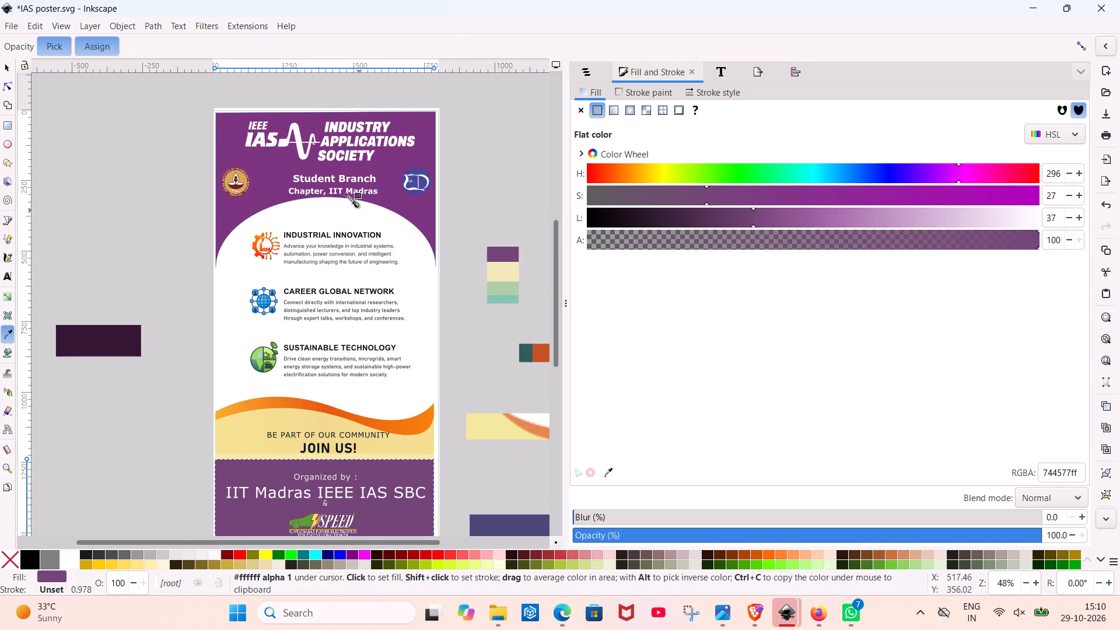
pyautogui.click(268, 173)
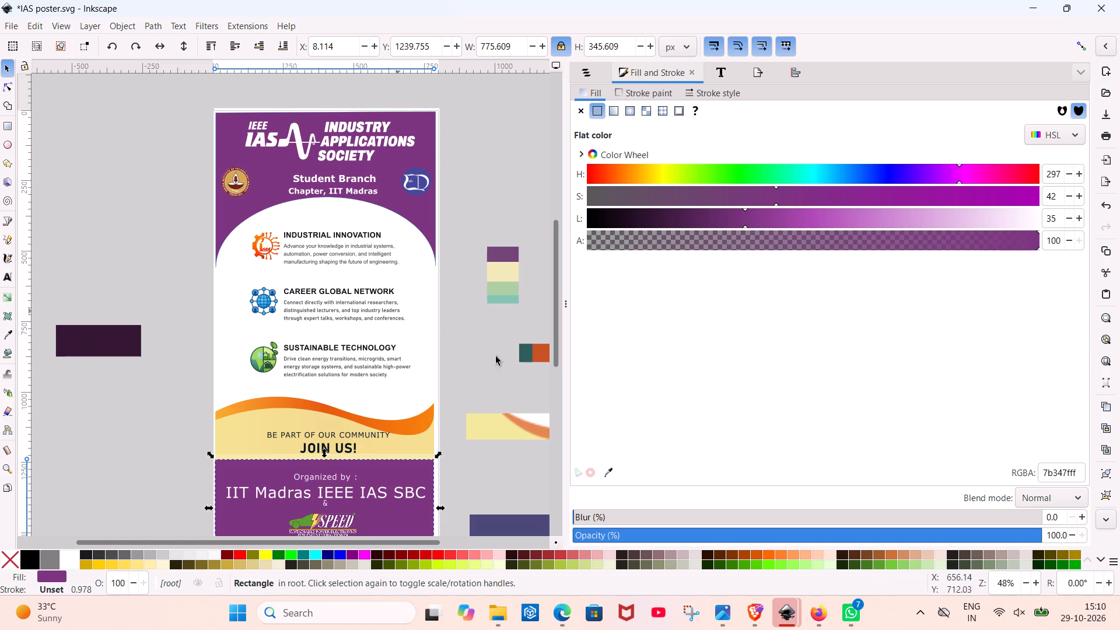
pyautogui.scroll(-2, 457, 351)
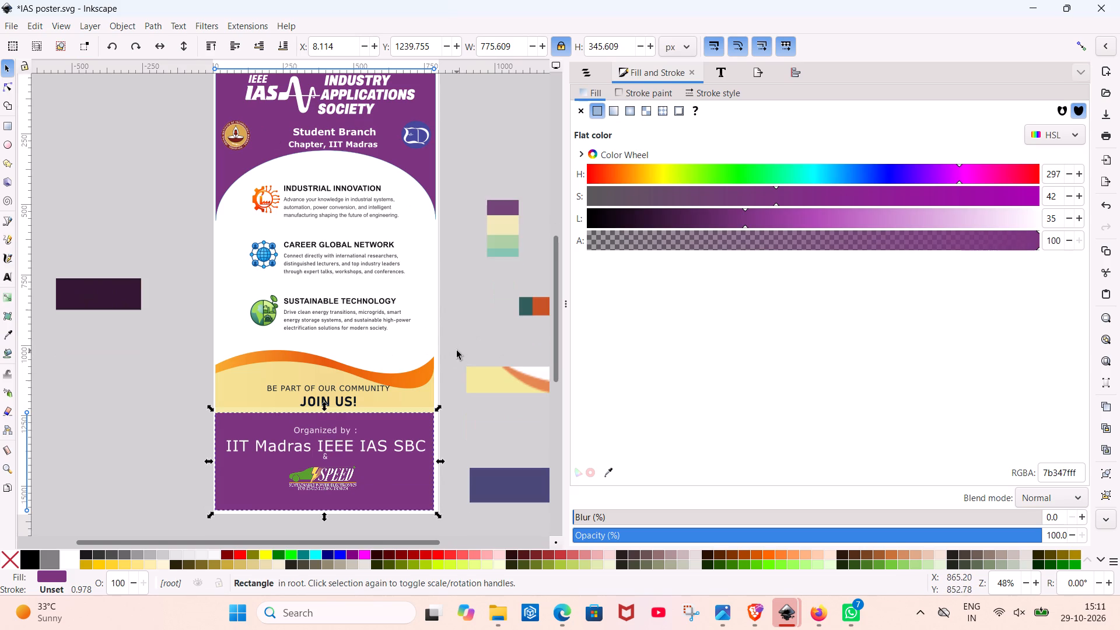
pyautogui.click(482, 285)
pyautogui.scroll(1, 482, 285)
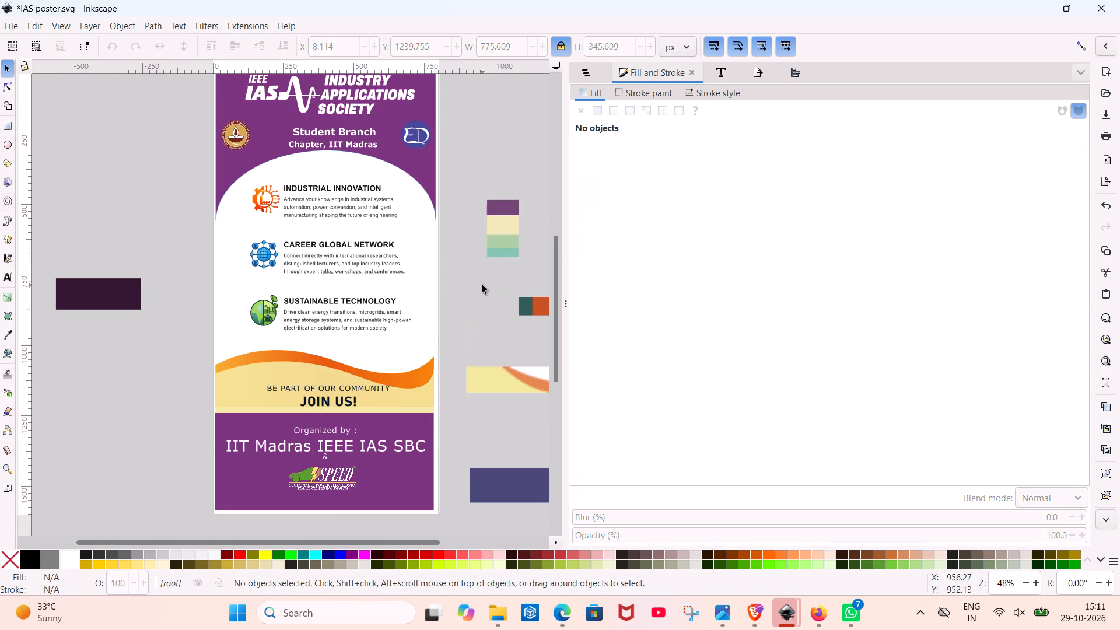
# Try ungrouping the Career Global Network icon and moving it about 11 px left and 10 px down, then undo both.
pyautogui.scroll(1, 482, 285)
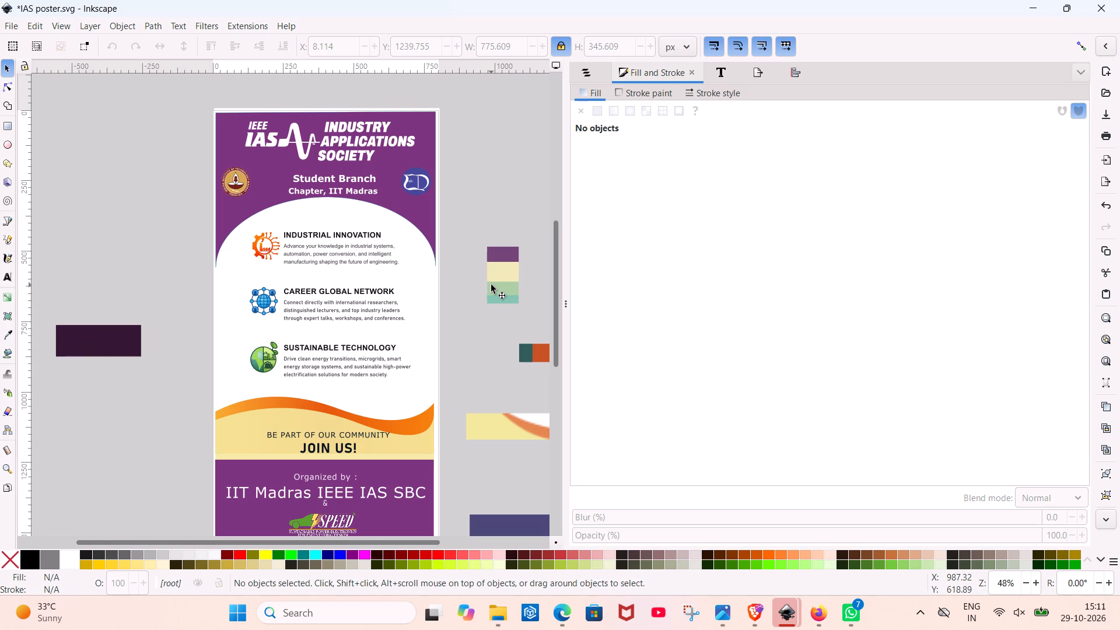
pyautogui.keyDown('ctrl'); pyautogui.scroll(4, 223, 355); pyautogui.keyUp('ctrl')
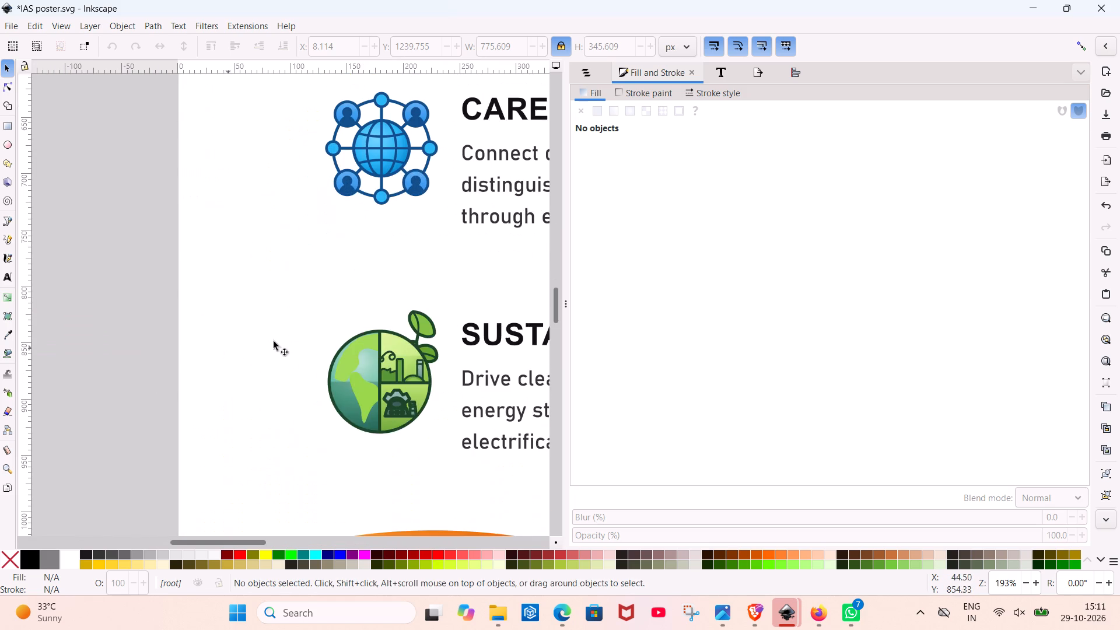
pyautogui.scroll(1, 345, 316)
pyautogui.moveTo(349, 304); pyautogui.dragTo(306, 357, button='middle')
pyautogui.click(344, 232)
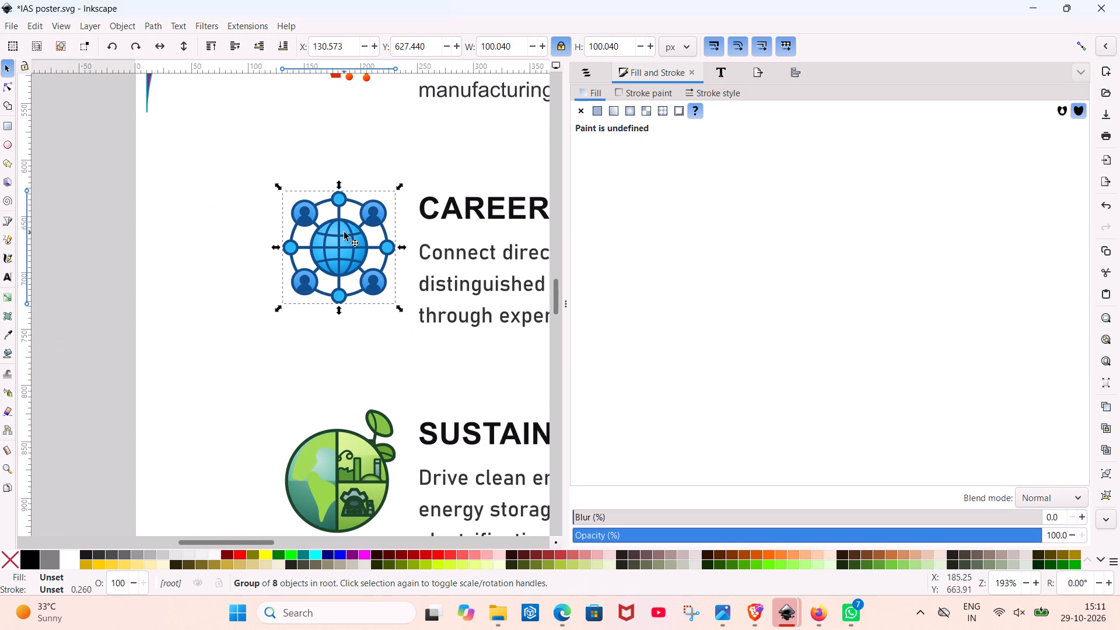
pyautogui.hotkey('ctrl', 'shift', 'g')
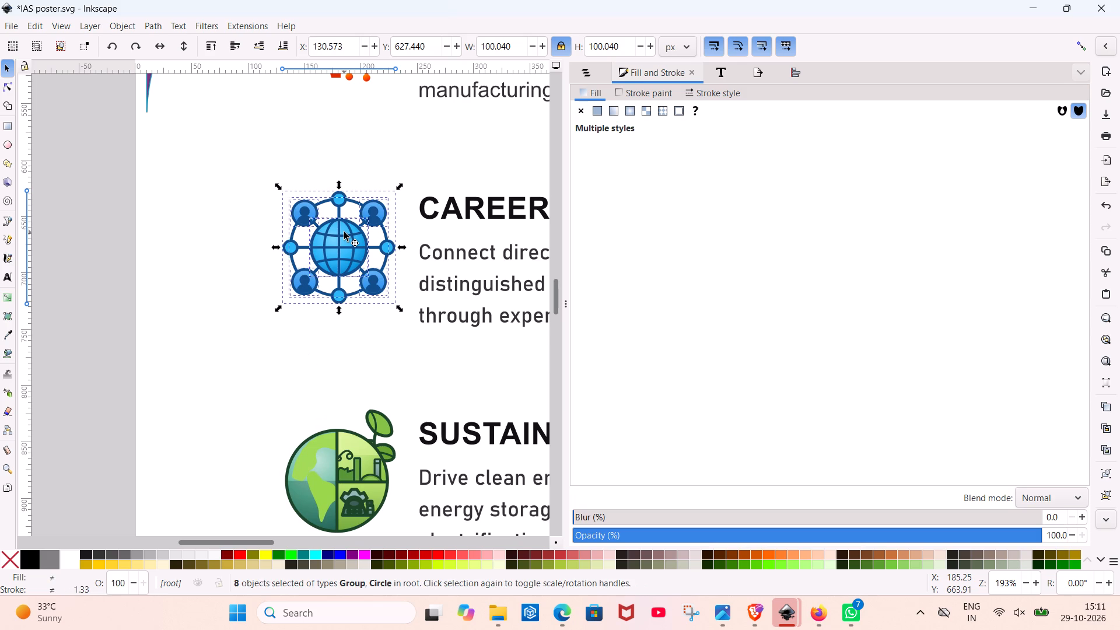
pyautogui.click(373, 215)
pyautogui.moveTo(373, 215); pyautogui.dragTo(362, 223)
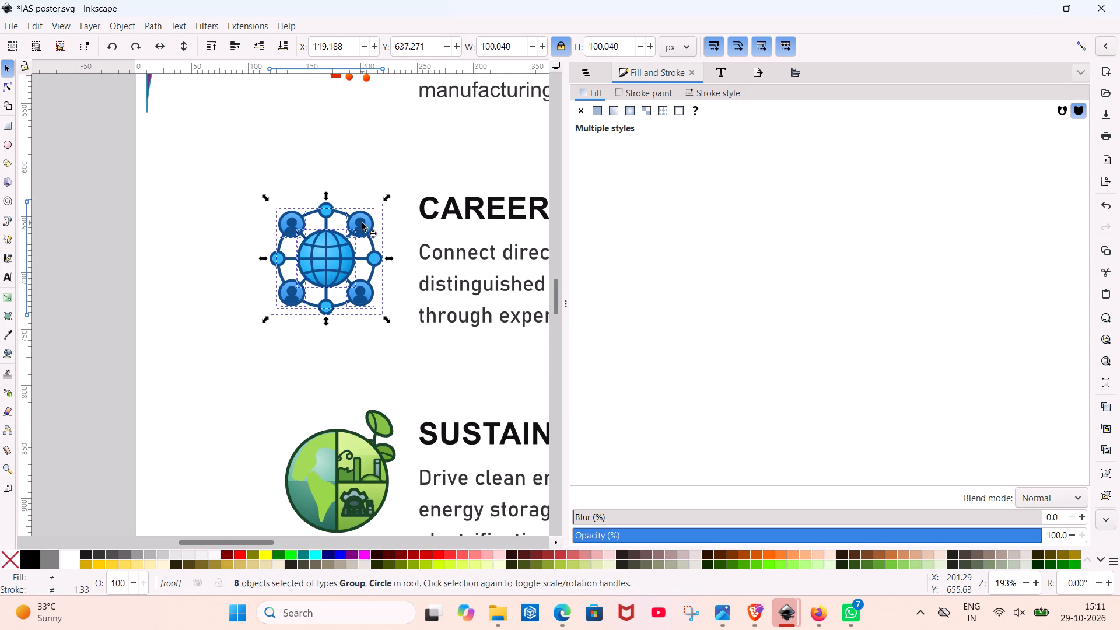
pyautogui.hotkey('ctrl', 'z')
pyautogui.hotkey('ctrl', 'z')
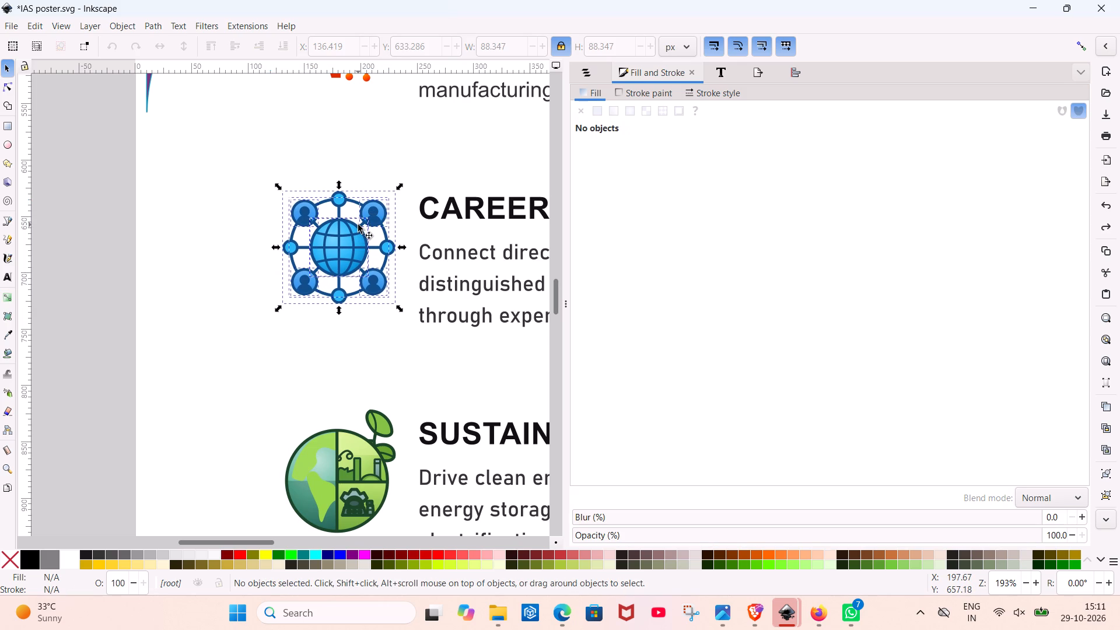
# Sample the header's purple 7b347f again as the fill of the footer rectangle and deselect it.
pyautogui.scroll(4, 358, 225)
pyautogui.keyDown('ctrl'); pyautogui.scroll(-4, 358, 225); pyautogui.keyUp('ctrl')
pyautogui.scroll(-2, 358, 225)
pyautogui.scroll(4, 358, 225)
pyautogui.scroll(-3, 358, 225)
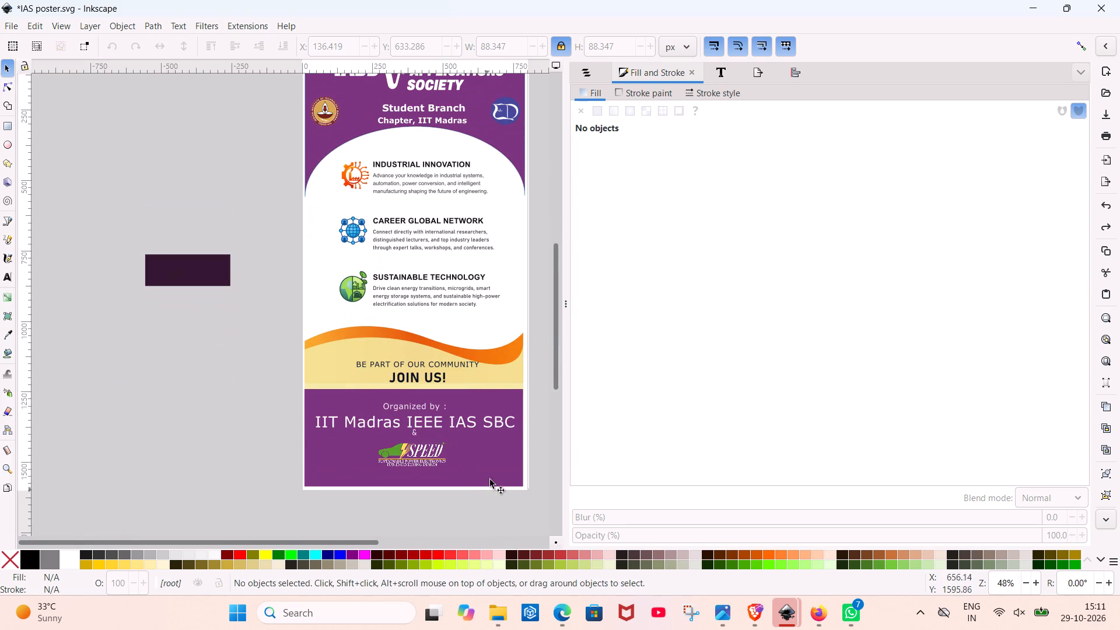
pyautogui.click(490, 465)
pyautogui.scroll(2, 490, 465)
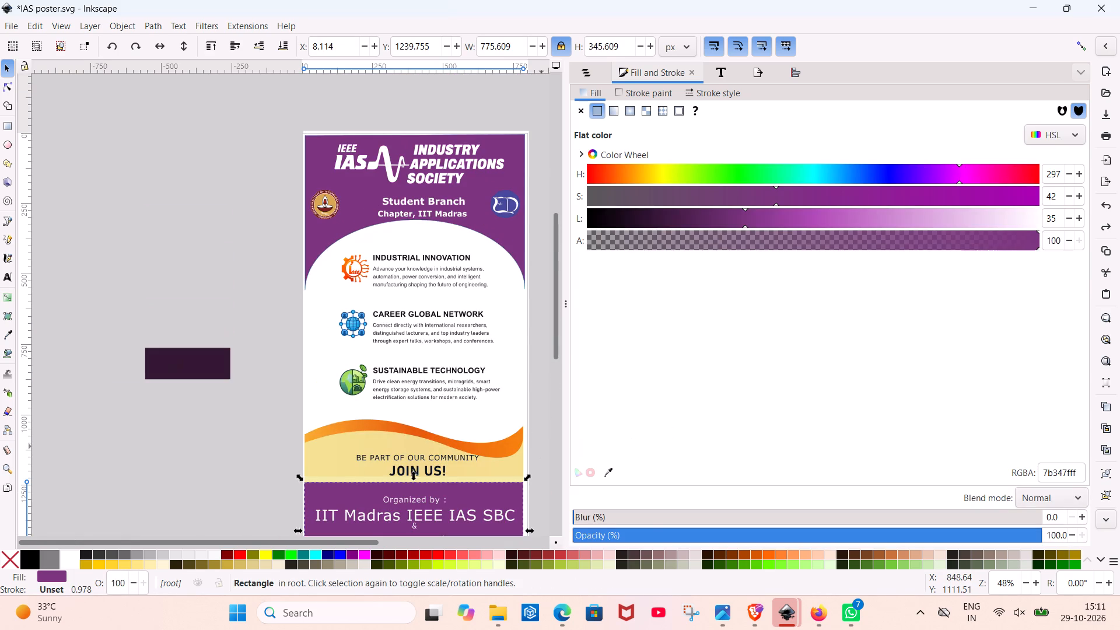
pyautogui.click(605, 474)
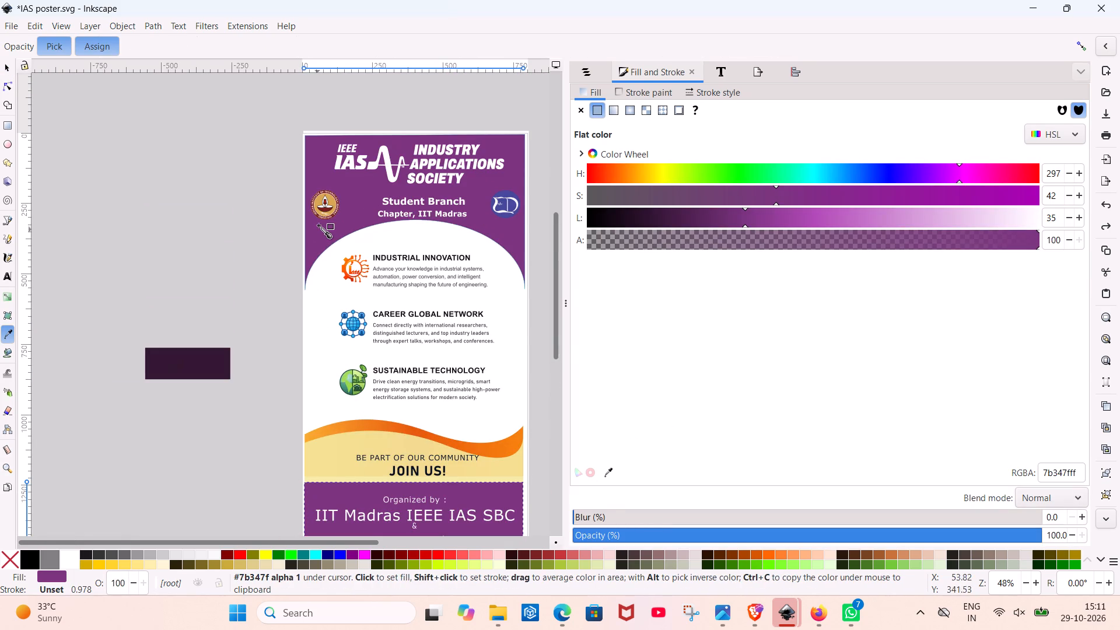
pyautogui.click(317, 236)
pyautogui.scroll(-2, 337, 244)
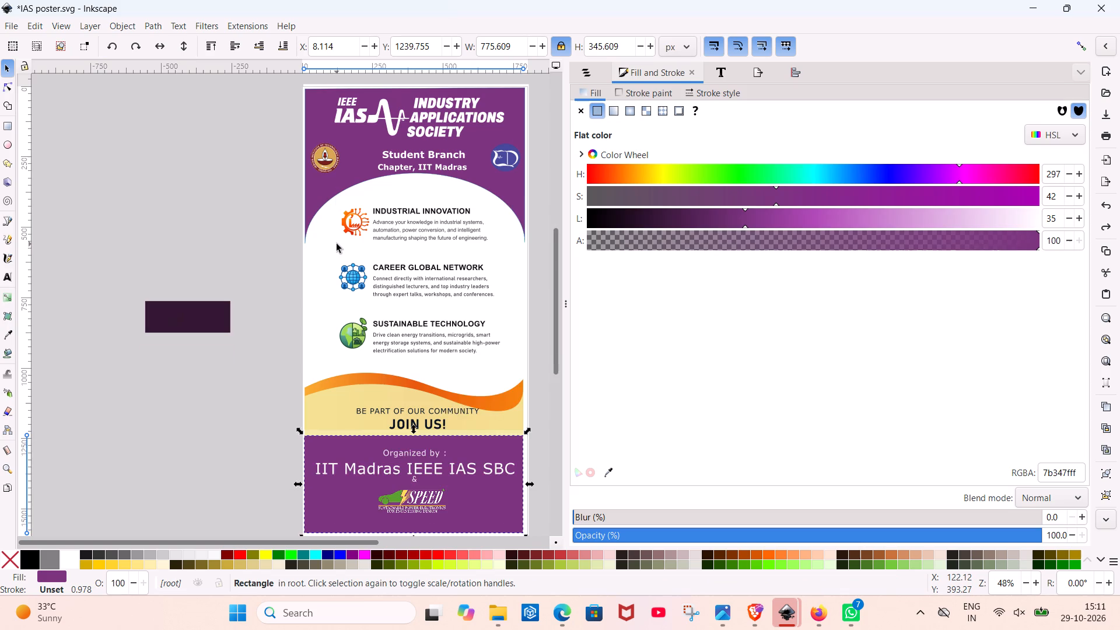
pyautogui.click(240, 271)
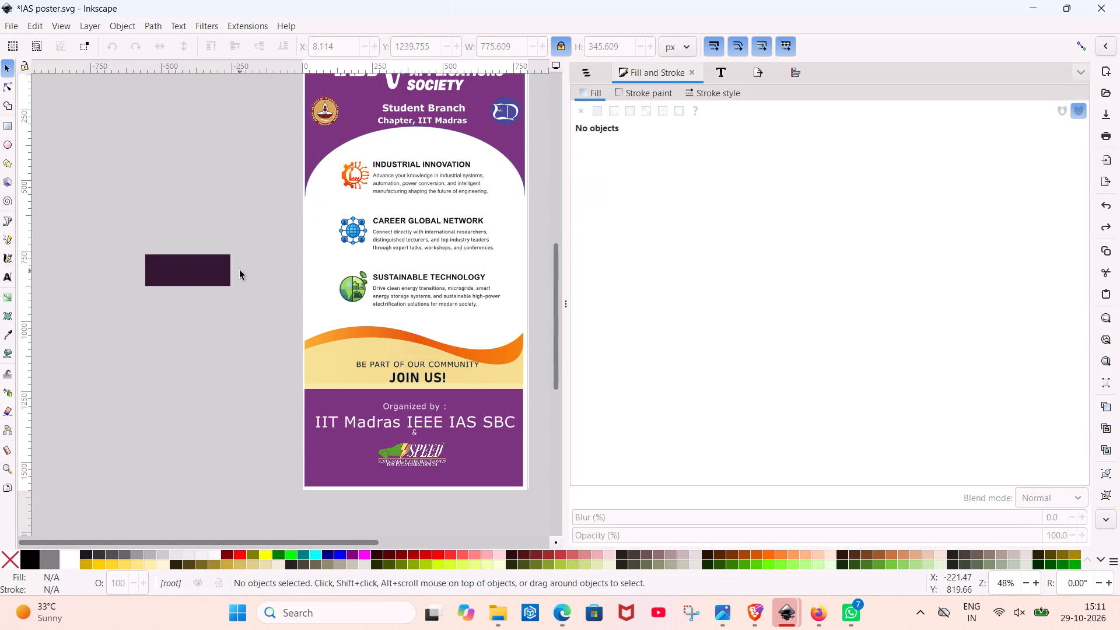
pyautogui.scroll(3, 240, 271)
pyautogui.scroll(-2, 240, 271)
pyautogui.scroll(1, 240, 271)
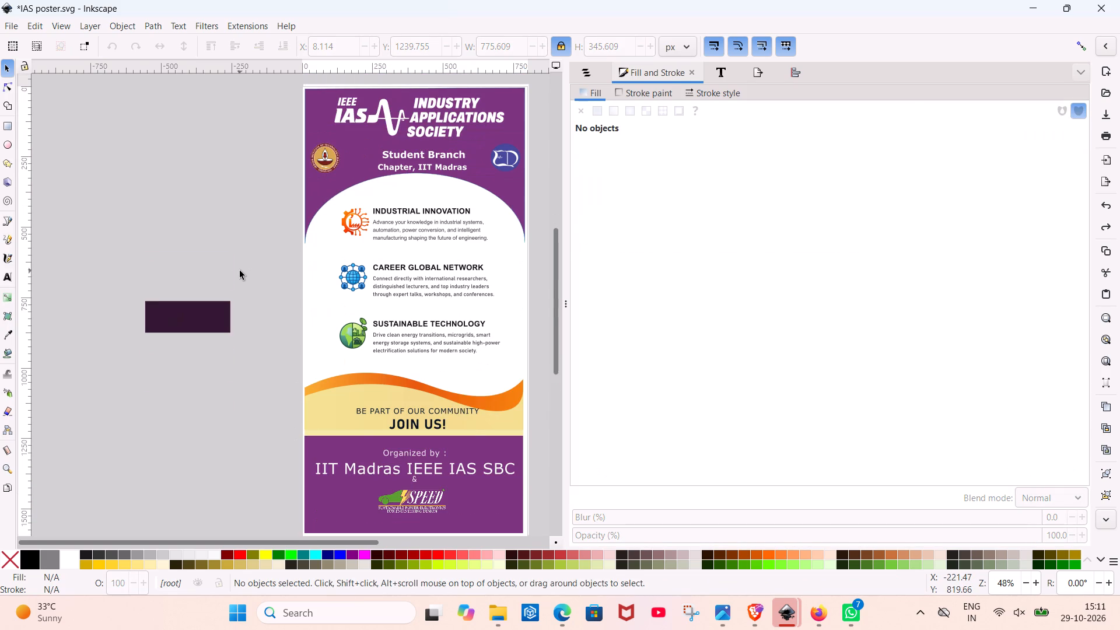
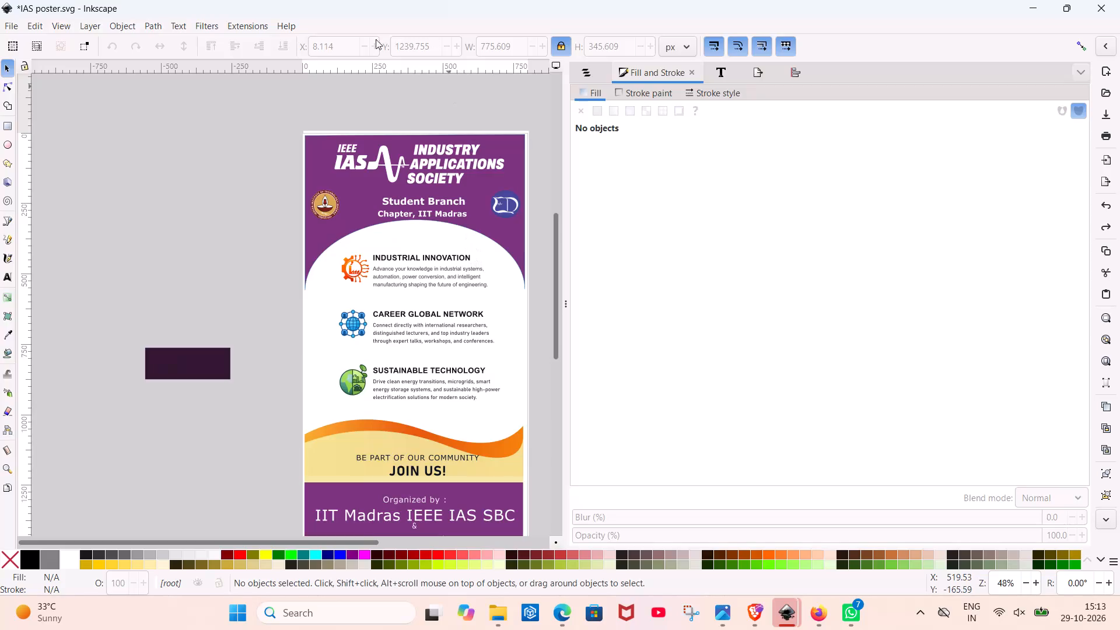
# Save a copy of the poster to the Desktop as an Inkscape SVG named "IAS poster latest".
pyautogui.click(4, 28)
pyautogui.click(55, 131)
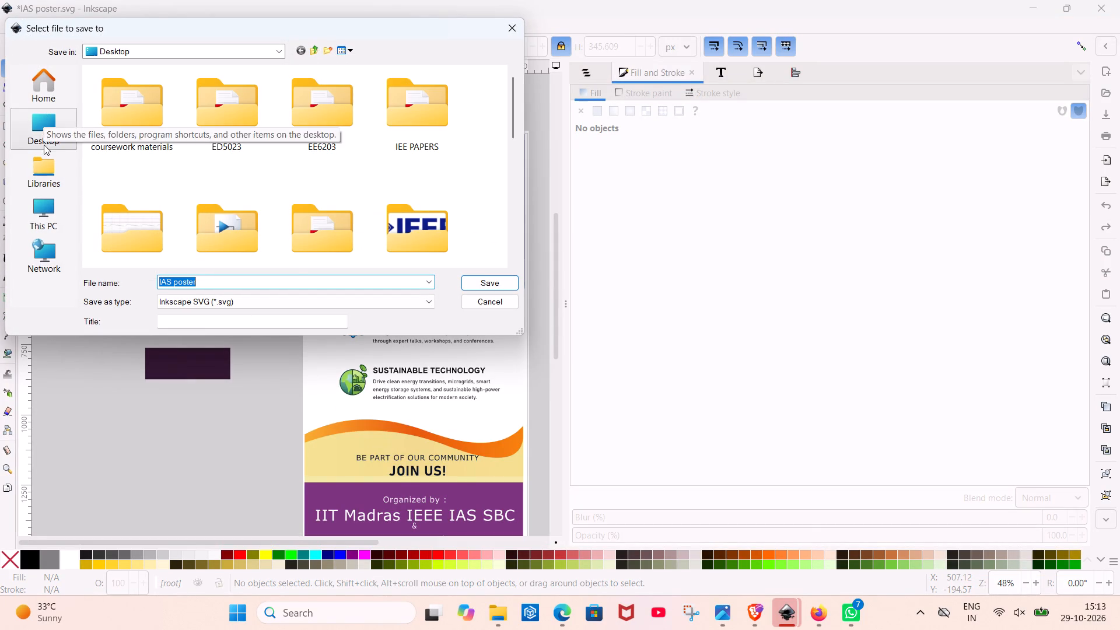
pyautogui.click(49, 128)
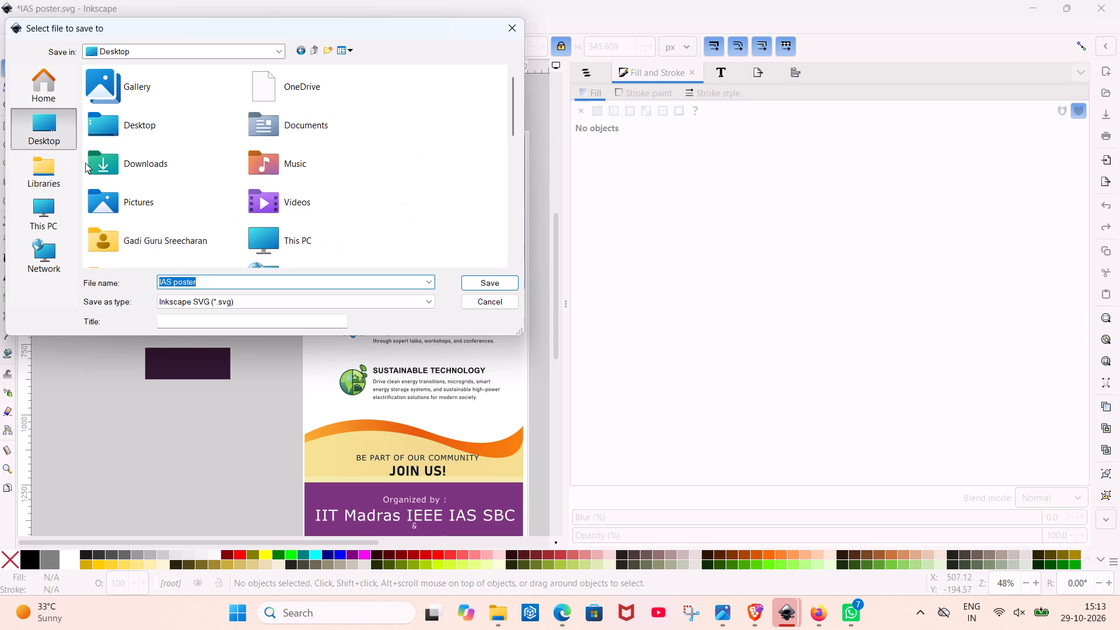
pyautogui.click(217, 282)
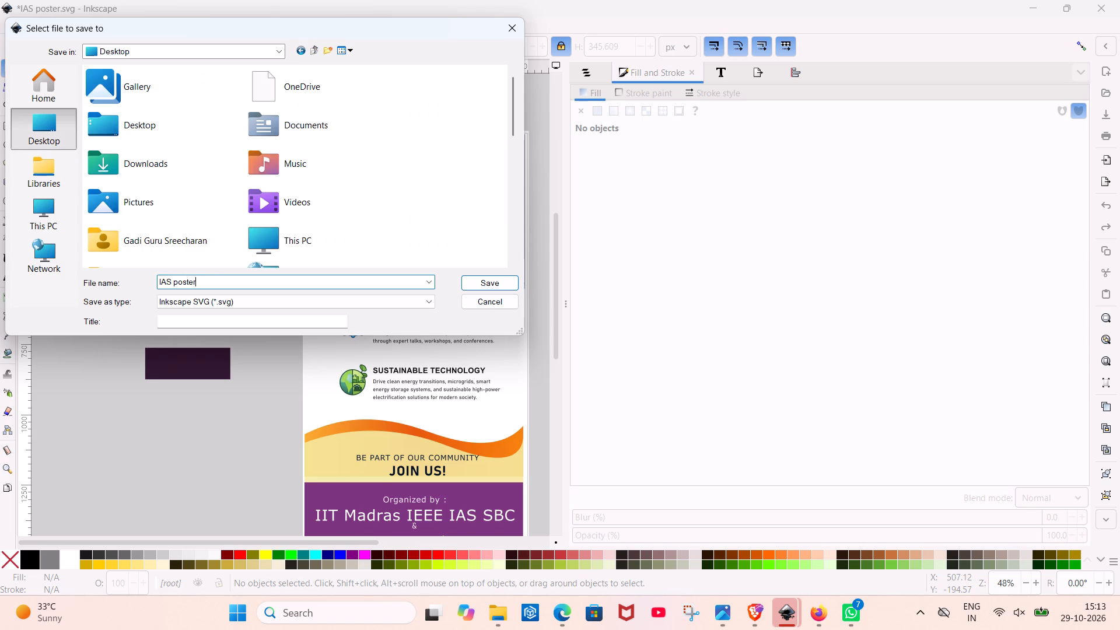
pyautogui.doubleClick(146, 114)
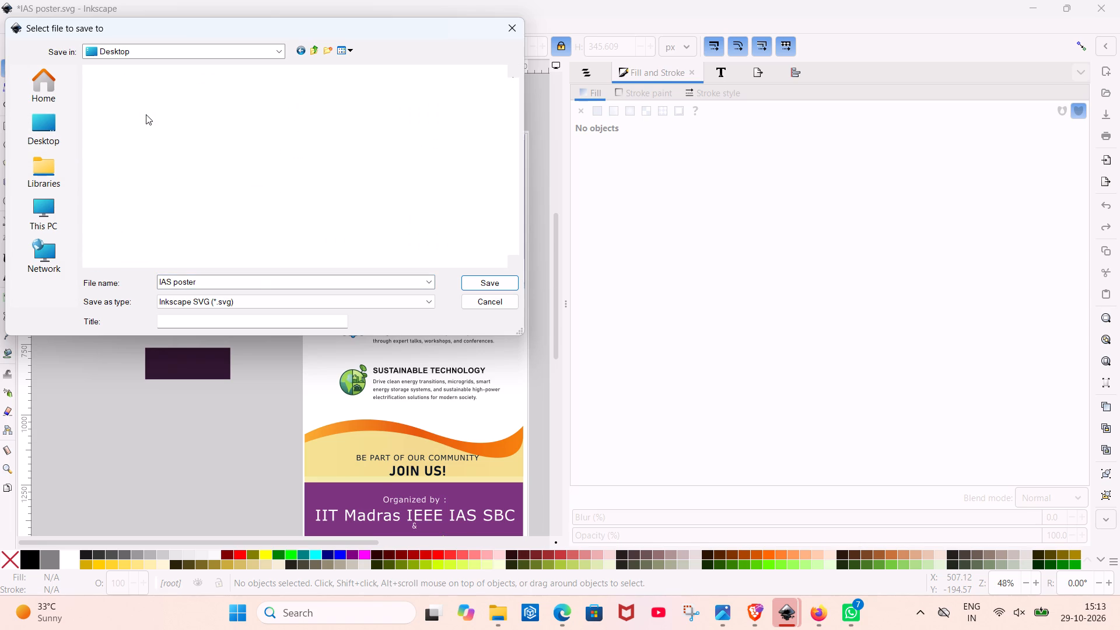
pyautogui.click(265, 278)
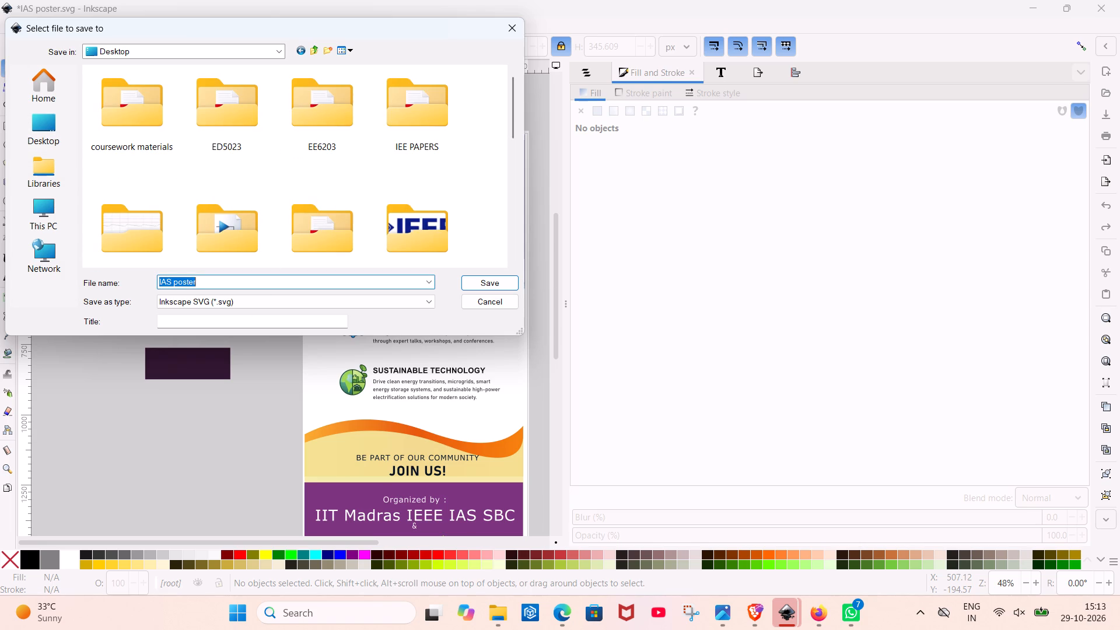
pyautogui.click(265, 278)
pyautogui.press('space')
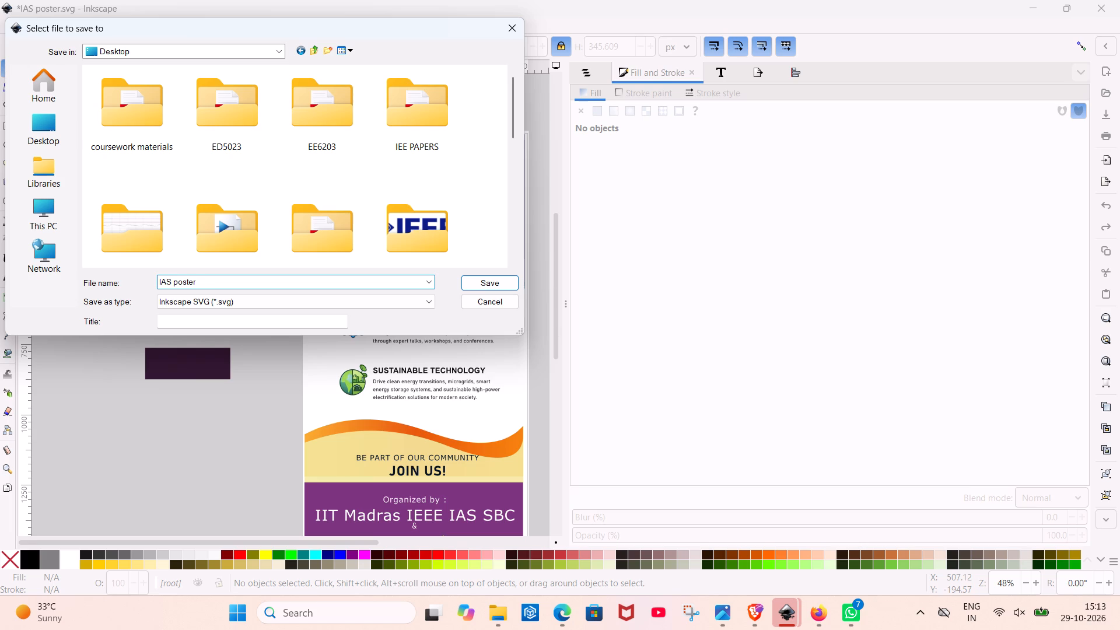
pyautogui.write('latest')
pyautogui.press('Return')
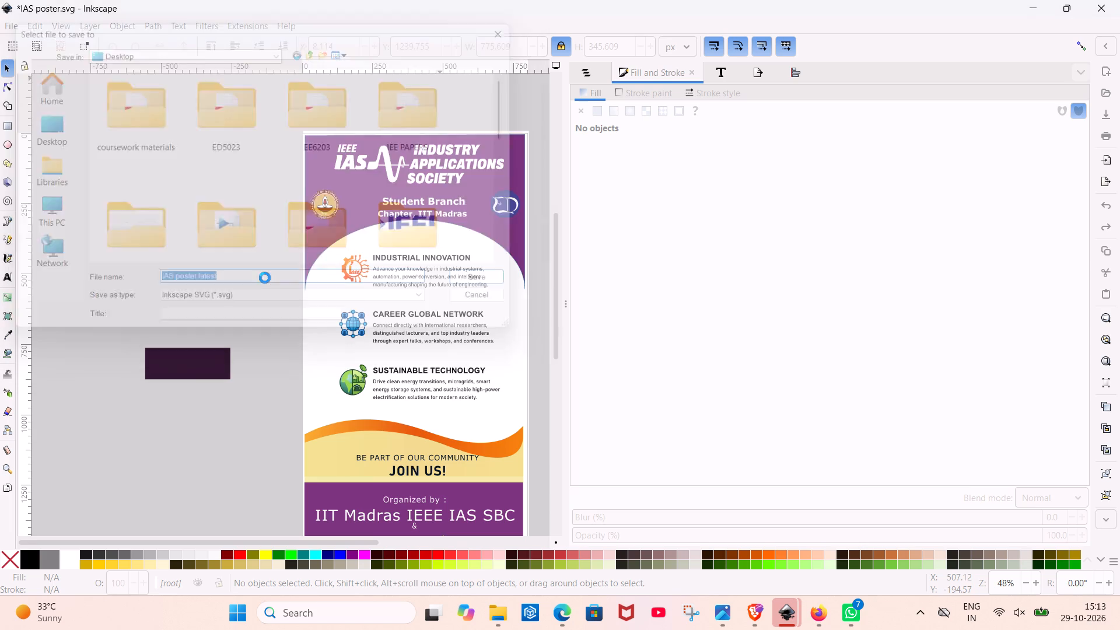
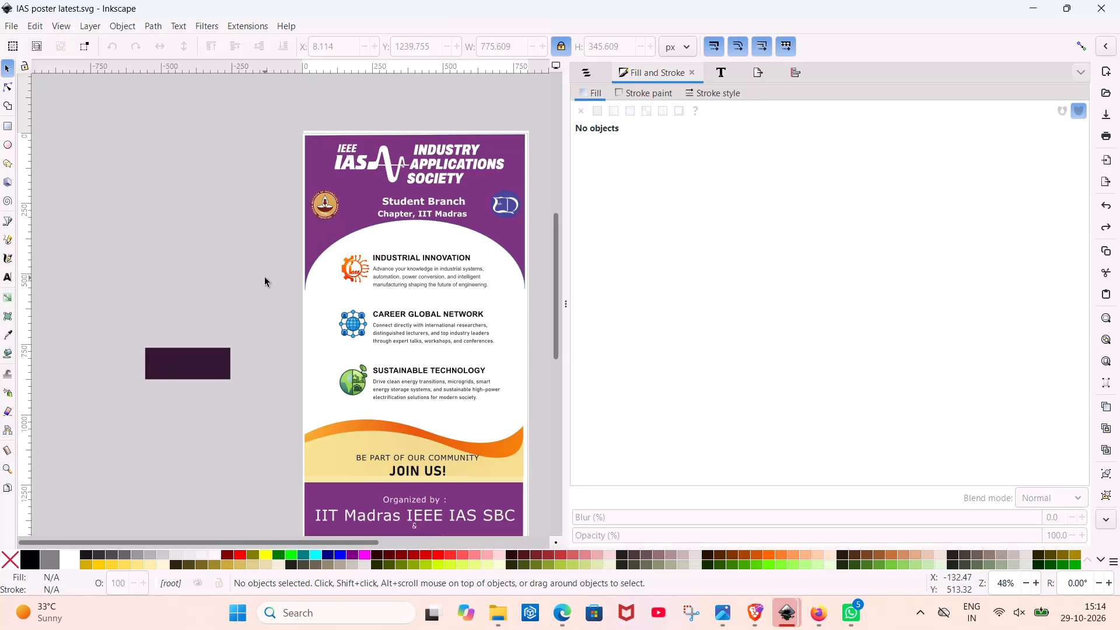
# Widen the pale yellow band behind JOIN US! toward the poster's right edge, to a width of about 784 px.
pyautogui.click(519, 484)
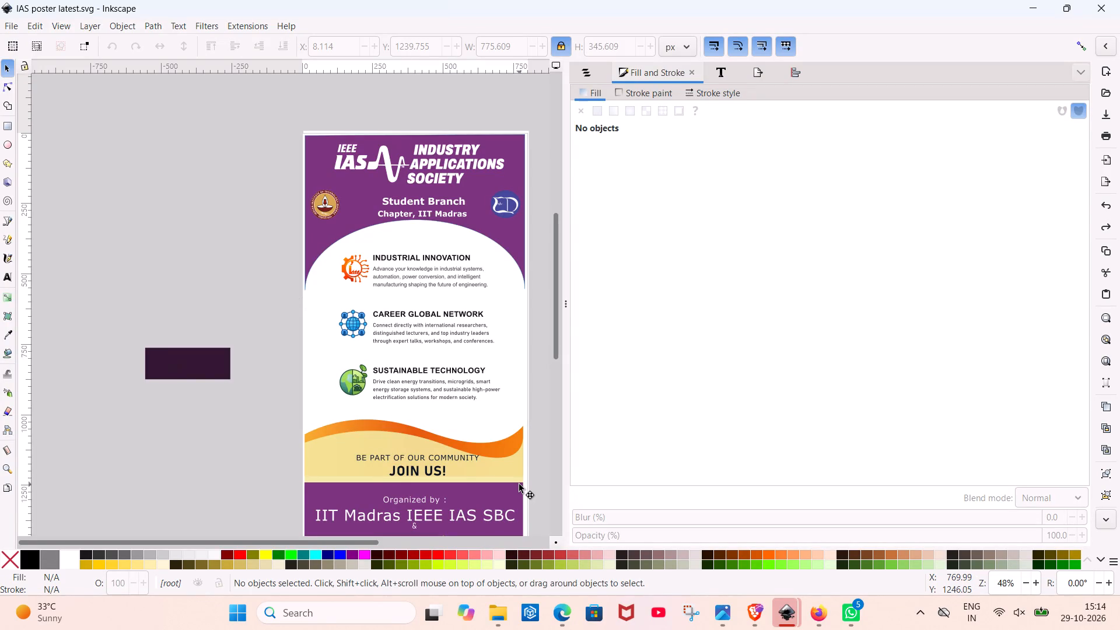
pyautogui.click(514, 471)
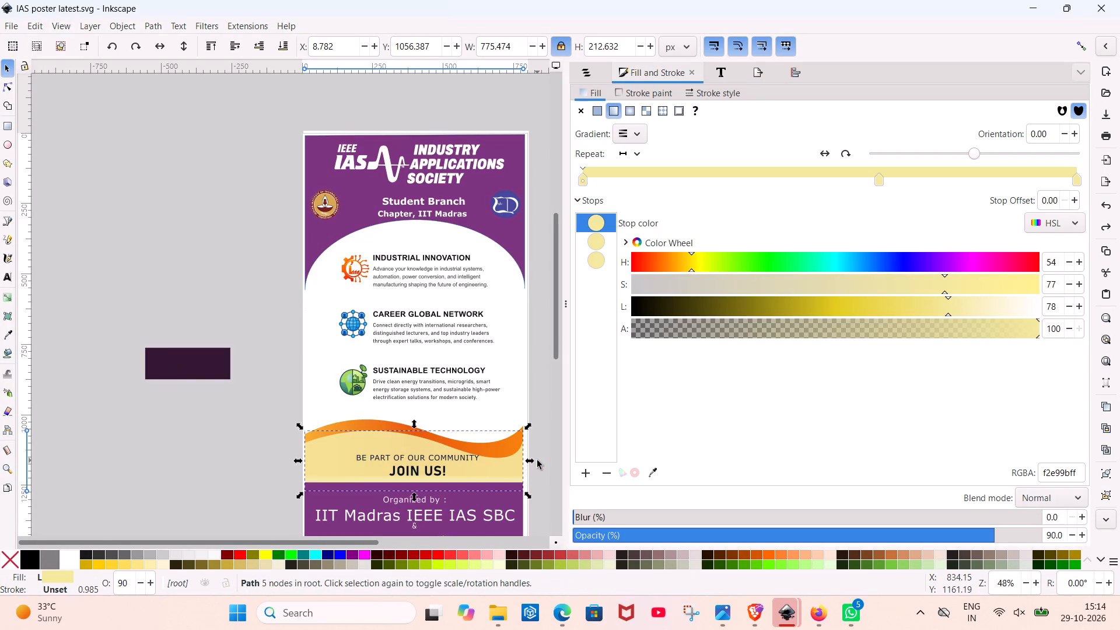
pyautogui.click(533, 460)
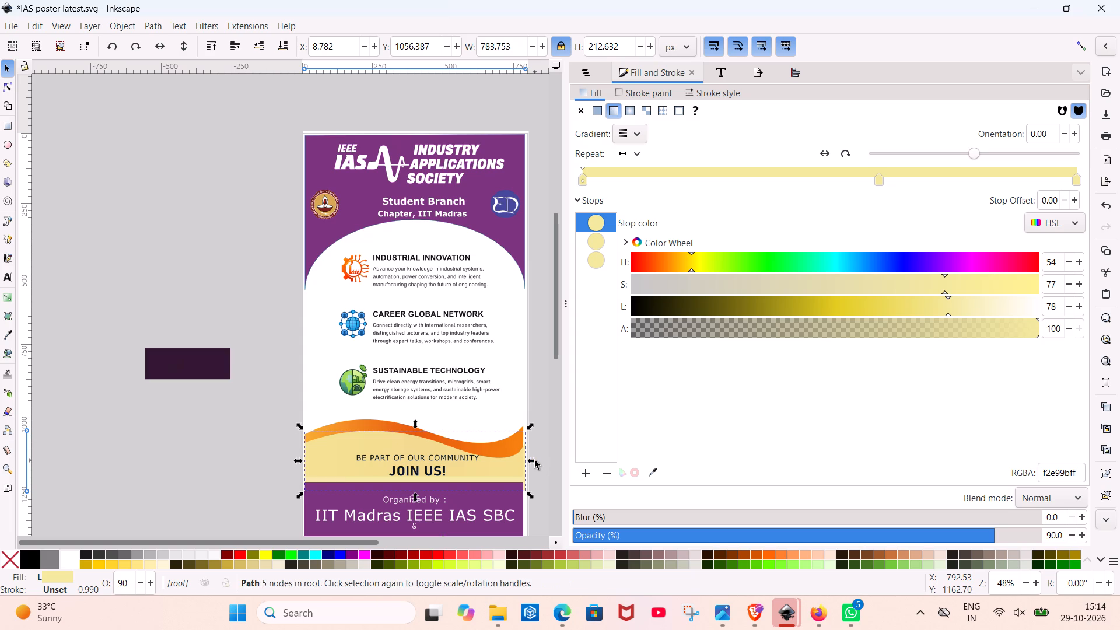
# Stretch the orange wave toward the poster's right edge to about 784 px wide, in line with the yellow band.
pyautogui.click(505, 446)
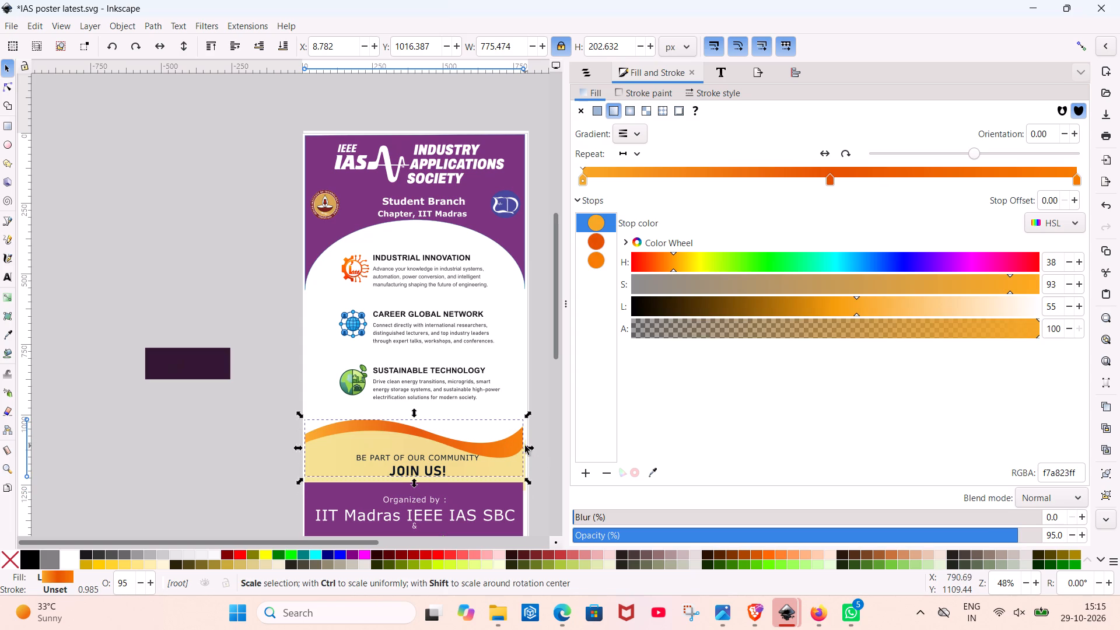
pyautogui.click(530, 446)
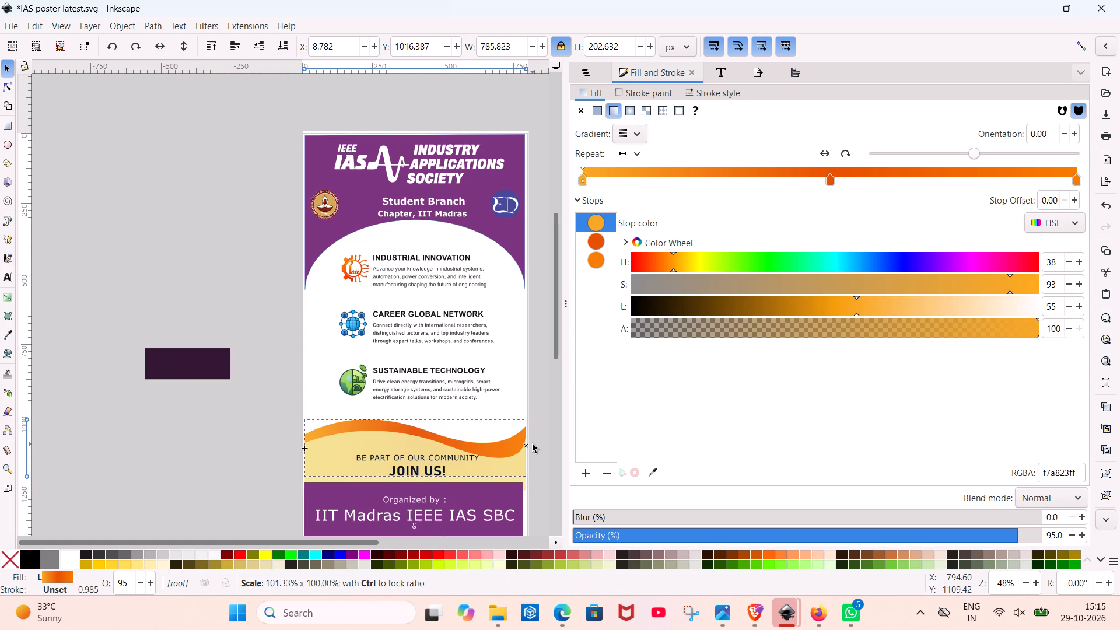
pyautogui.keyDown('ctrl'); pyautogui.scroll(4, 533, 444); pyautogui.keyUp('ctrl')
pyautogui.scroll(-1, 533, 444)
pyautogui.click(513, 353)
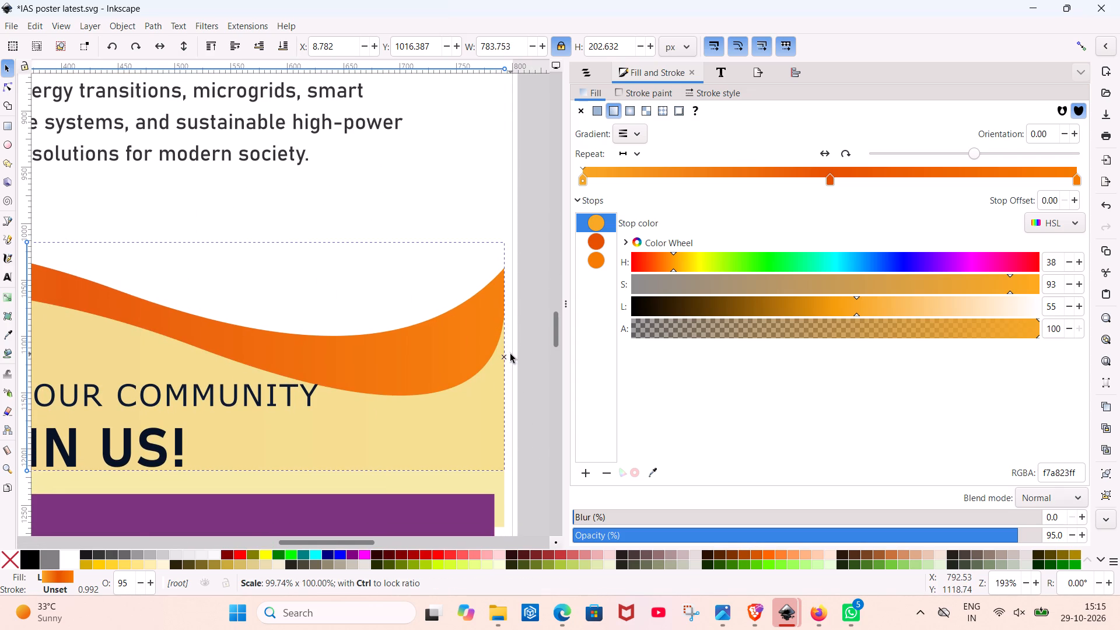
# Widen the purple footer rectangle toward the poster's right edge to about 784 px, in line with the yellow band.
pyautogui.scroll(-1, 511, 355)
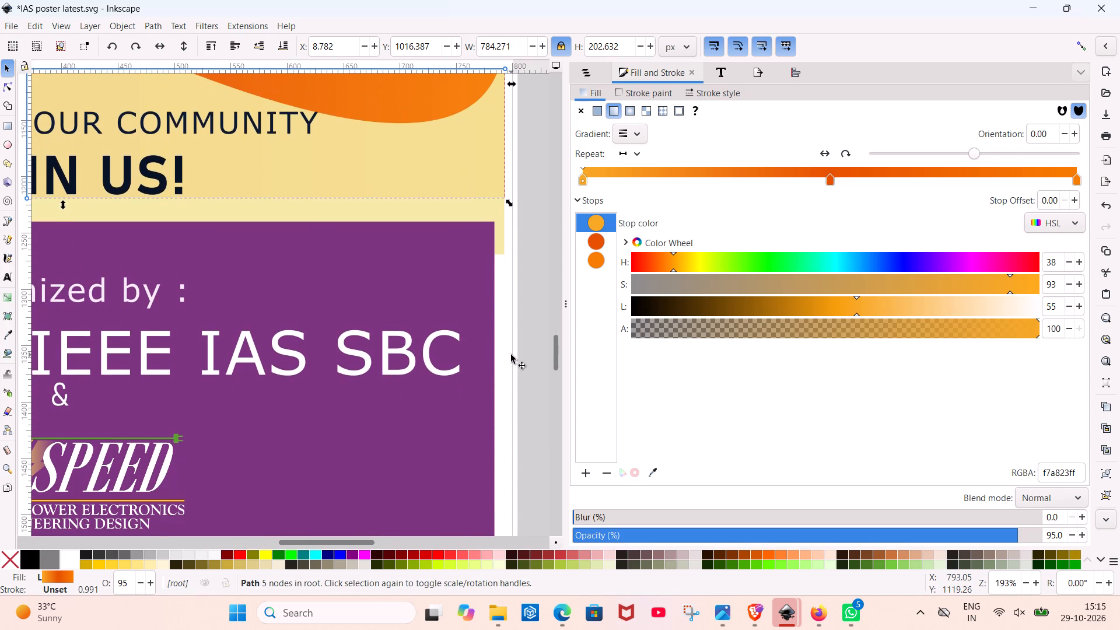
pyautogui.scroll(-1, 511, 355)
pyautogui.click(454, 314)
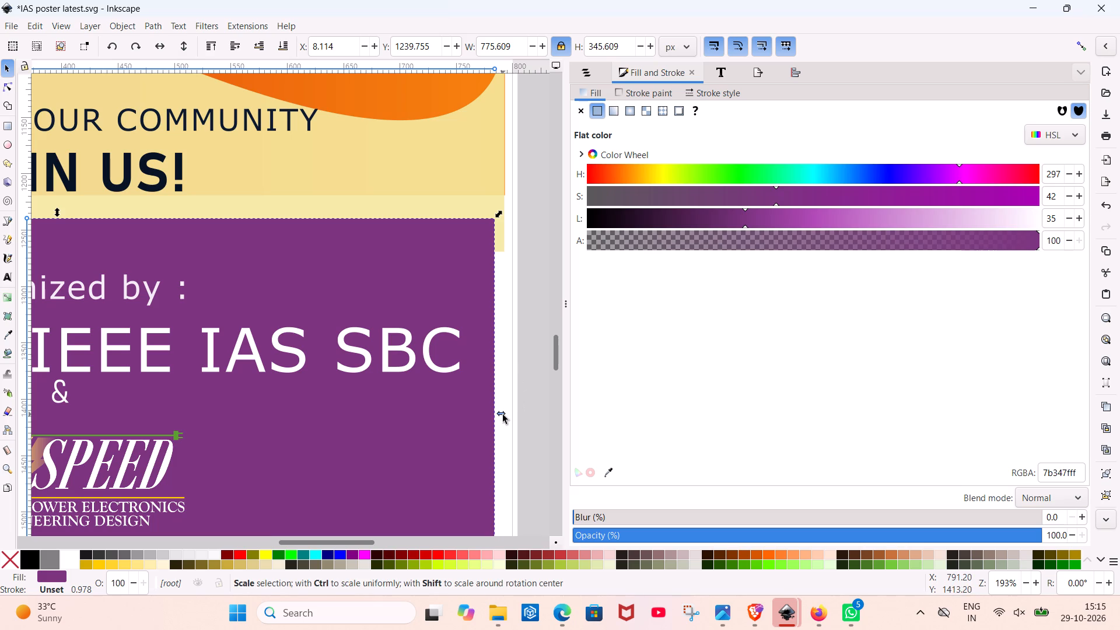
pyautogui.moveTo(503, 415); pyautogui.dragTo(510, 412)
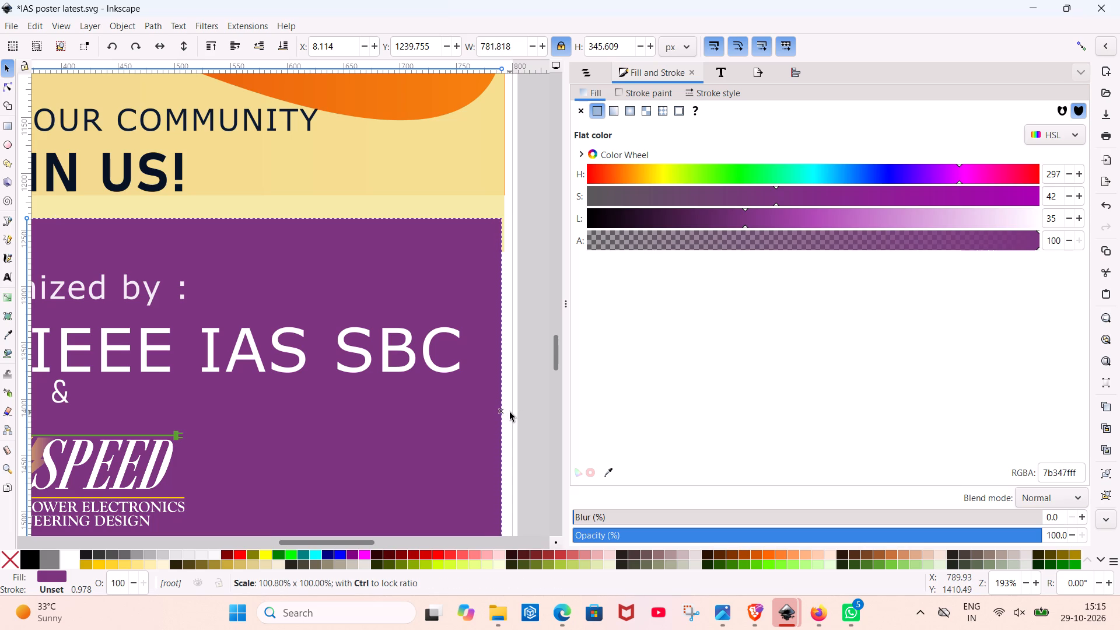
pyautogui.moveTo(510, 412); pyautogui.dragTo(512, 412)
pyautogui.click(523, 327)
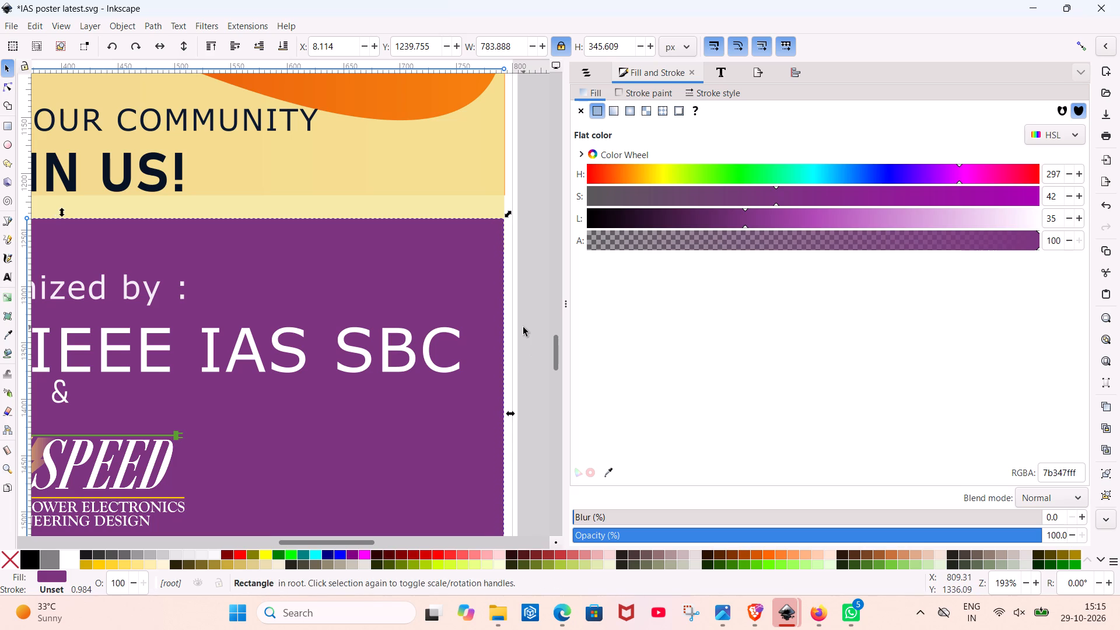
# Examine how the right edges of the footer, yellow band, orange wave and purple header line up on the poster.
pyautogui.scroll(1, 523, 327)
pyautogui.keyDown('ctrl'); pyautogui.scroll(-2, 523, 327); pyautogui.keyUp('ctrl')
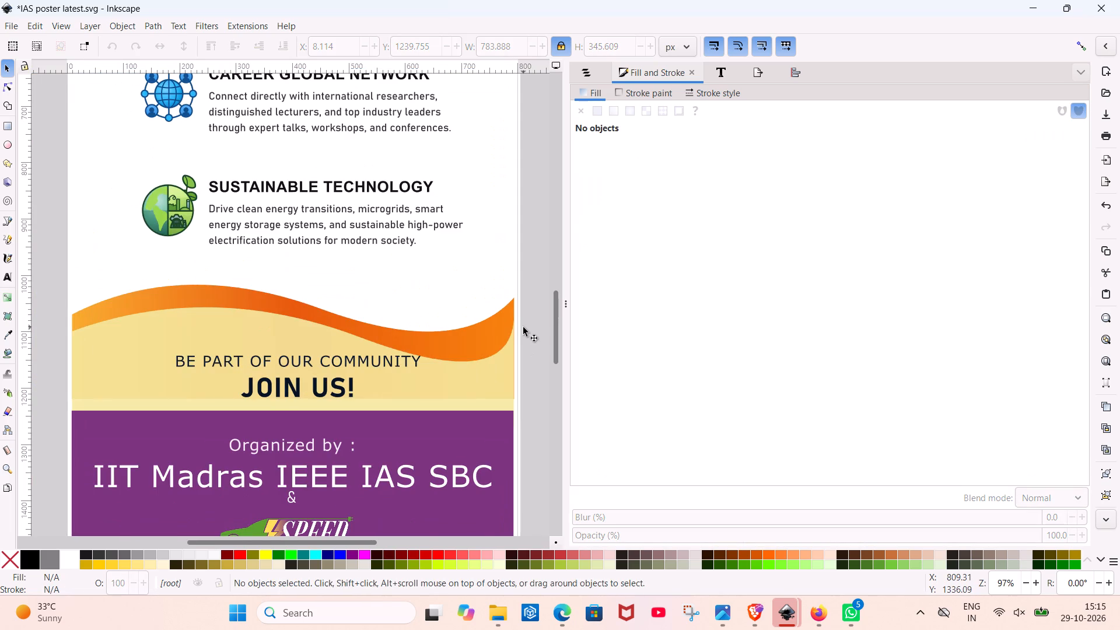
pyautogui.scroll(1, 523, 327)
pyautogui.scroll(-1, 523, 327)
pyautogui.keyDown('ctrl'); pyautogui.scroll(-1, 523, 327); pyautogui.keyUp('ctrl')
pyautogui.scroll(2, 523, 327)
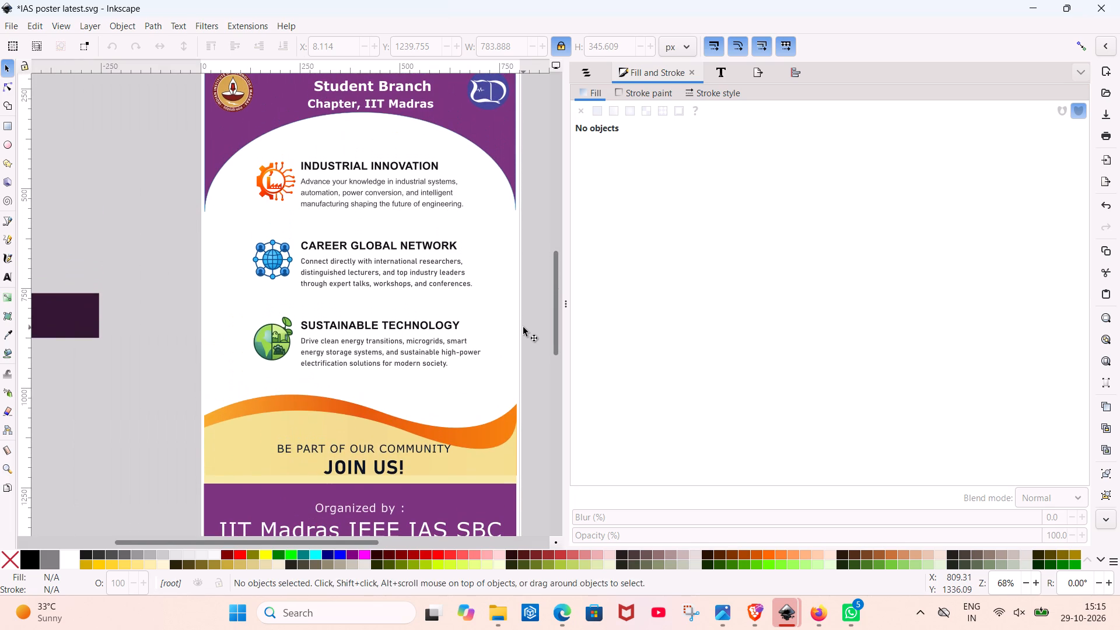
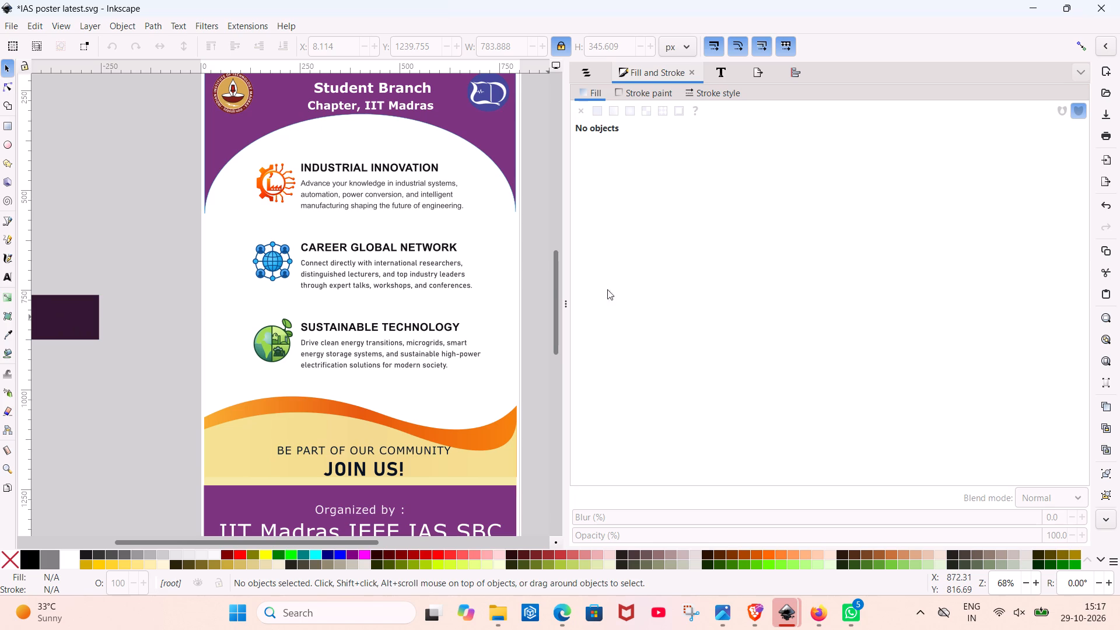
# Delete the dark purple reference rectangle lying on the canvas outside the poster's left edge.
pyautogui.hscroll(-1, 528, 261)
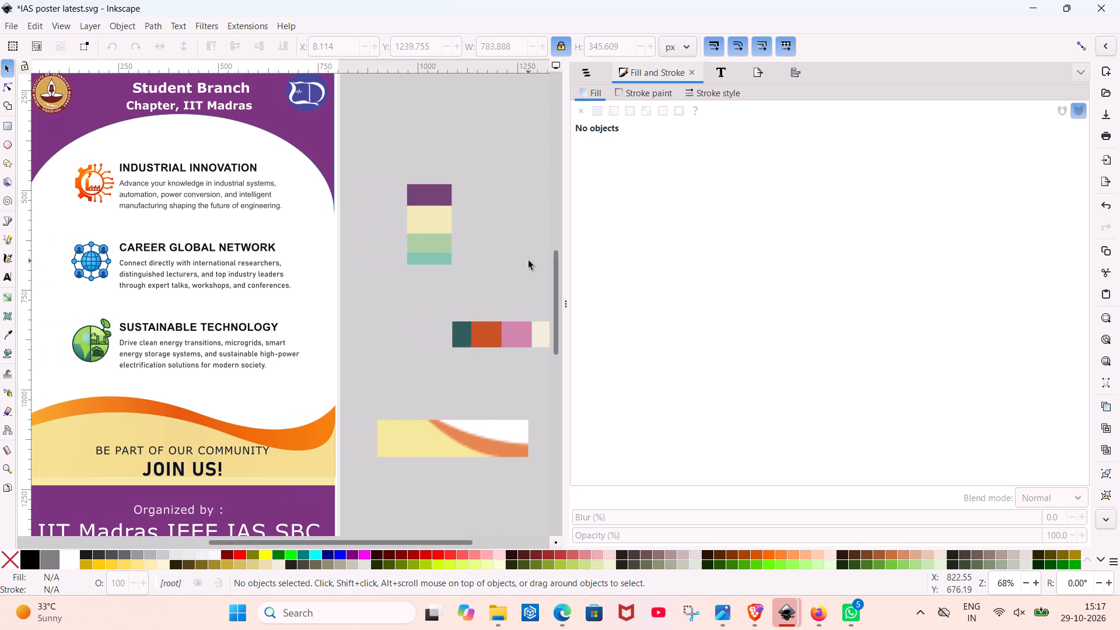
pyautogui.hscroll(1, 528, 261)
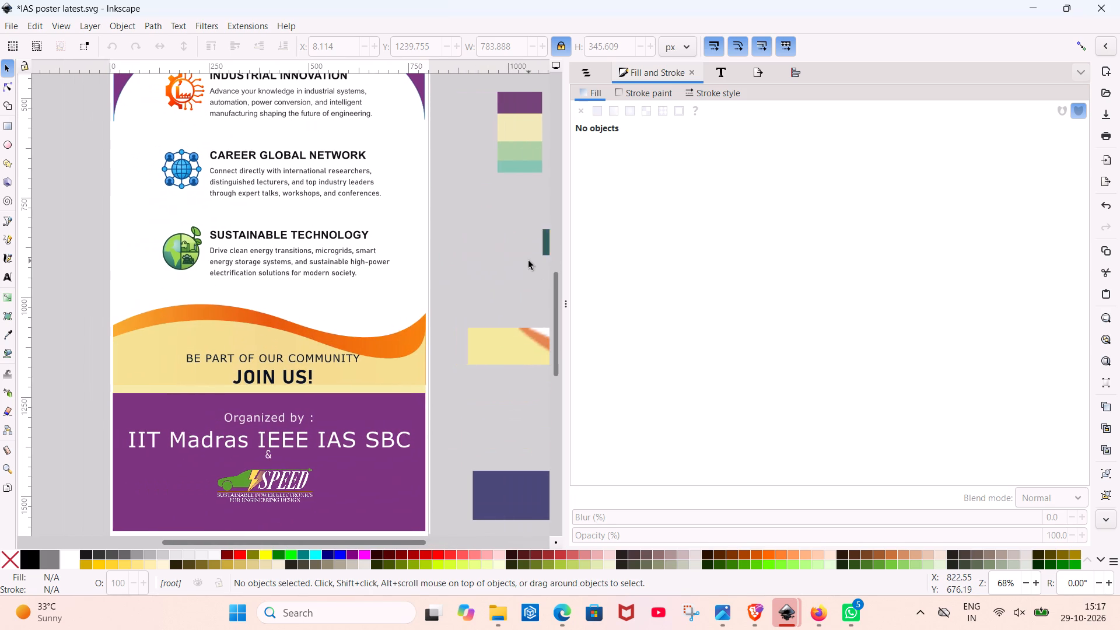
pyautogui.hscroll(1, 528, 261)
pyautogui.scroll(1, 528, 261)
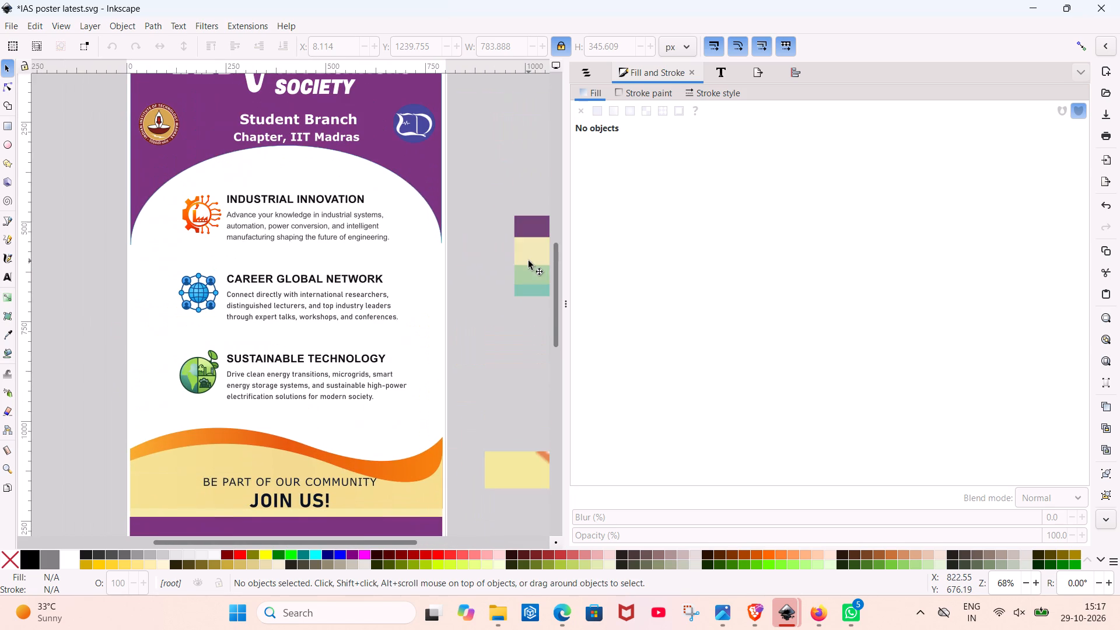
pyautogui.hscroll(1, 528, 261)
pyautogui.click(283, 344)
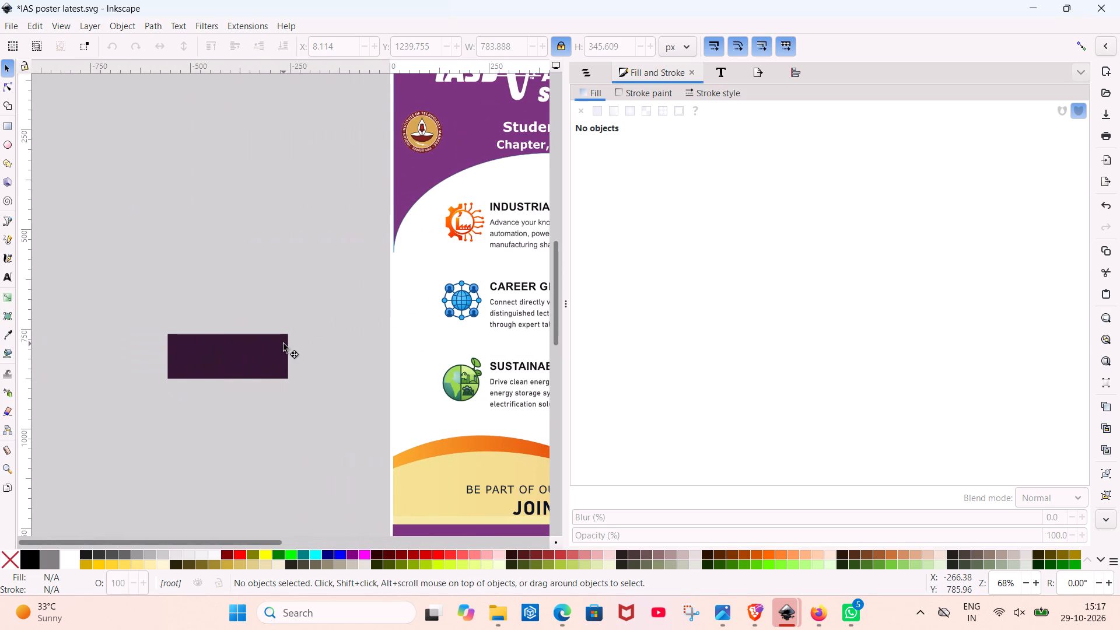
pyautogui.press('Delete')
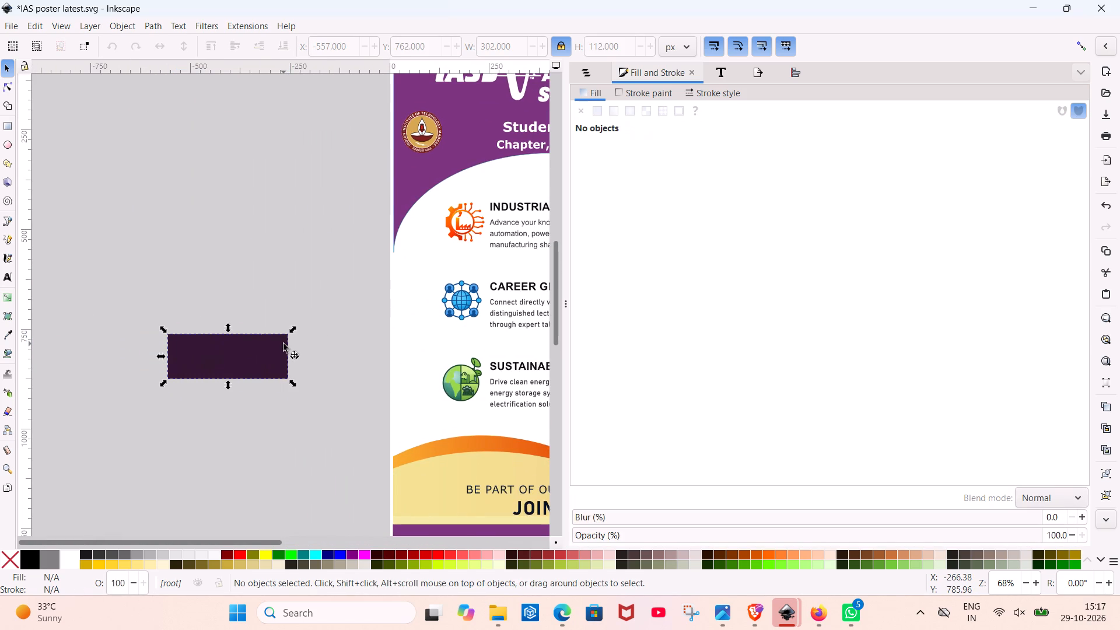
pyautogui.hscroll(-2, 283, 344)
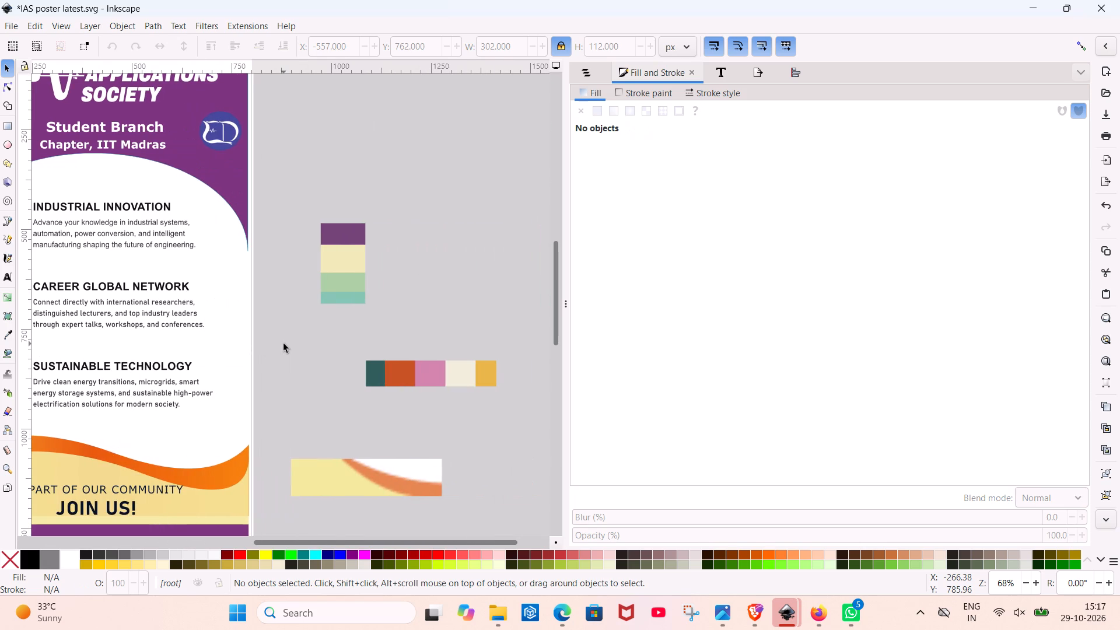
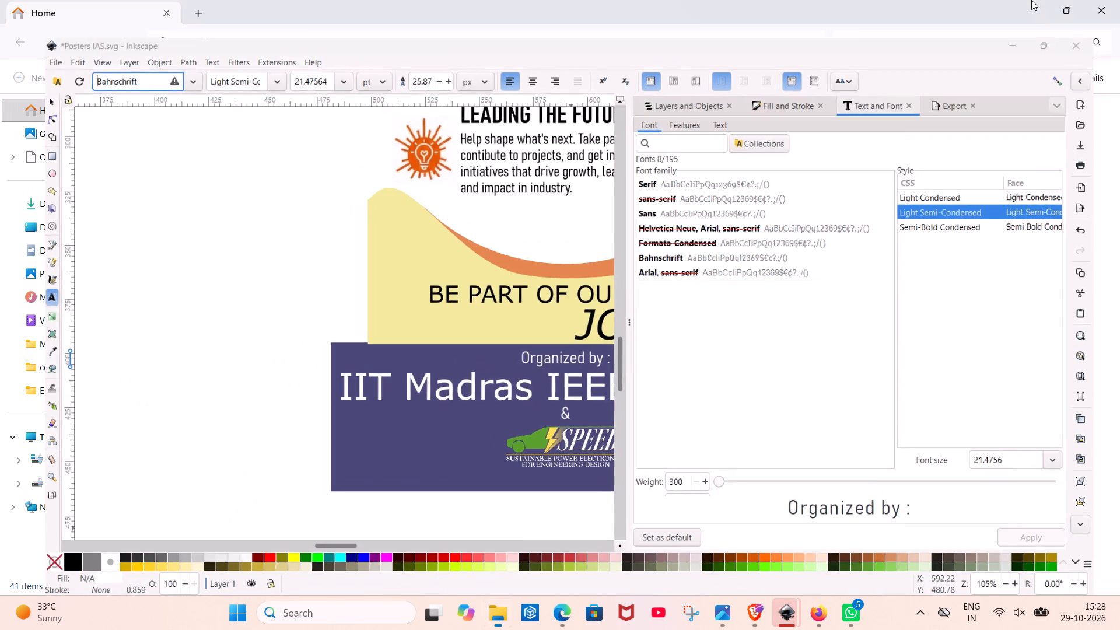
pyautogui.click(1031, 0)
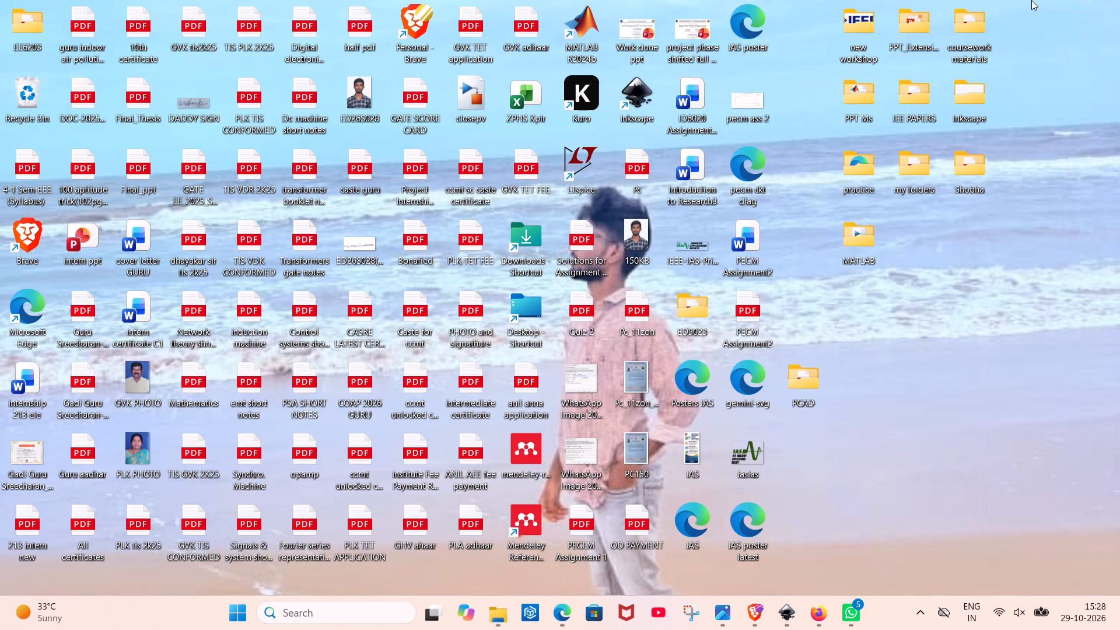
pyautogui.click(1031, 0)
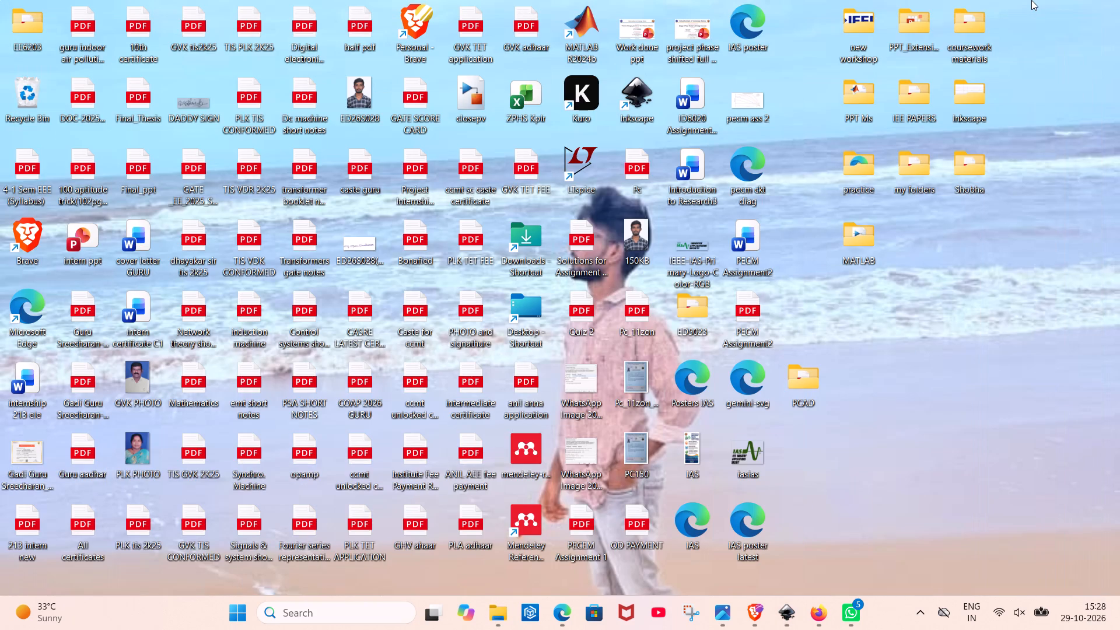